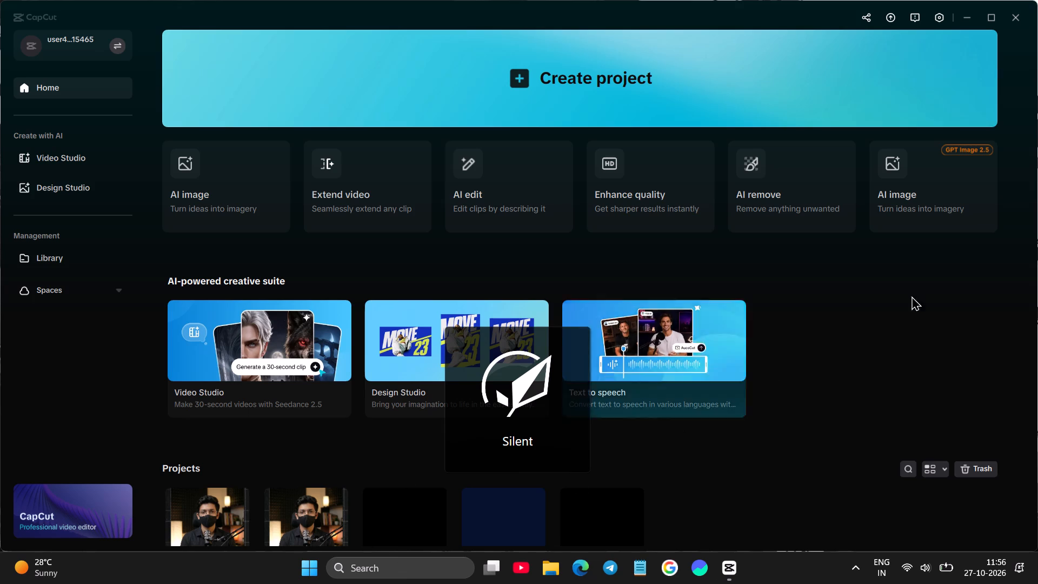
Open the existing project 0827 and maximise its editor window.
left_click(934, 286)
scroll(934, 286, "down", 2)
left_click(475, 495)
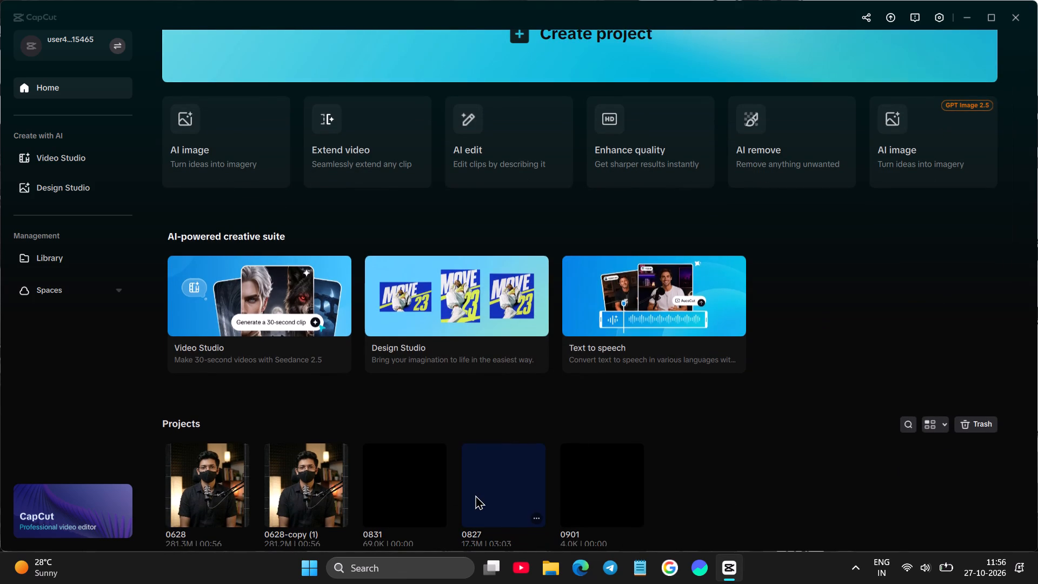
scroll(542, 463, "down", 1)
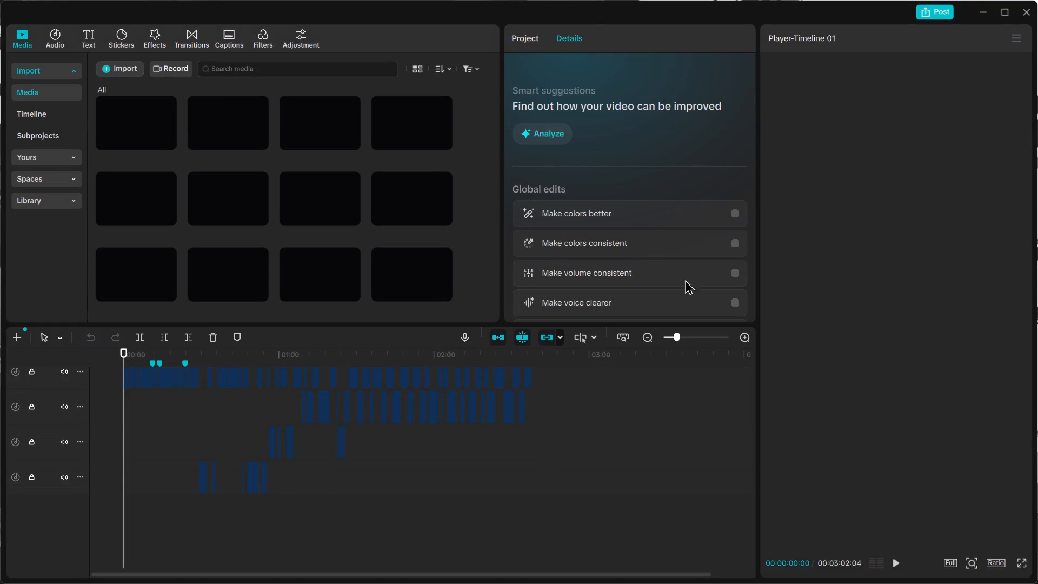
left_click(1004, 6)
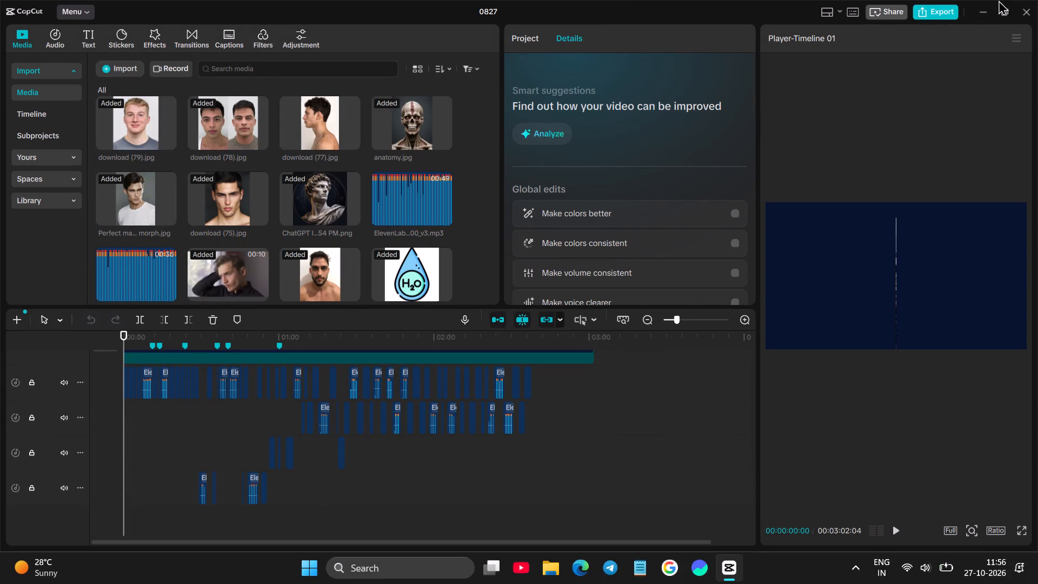
left_click(983, 9)
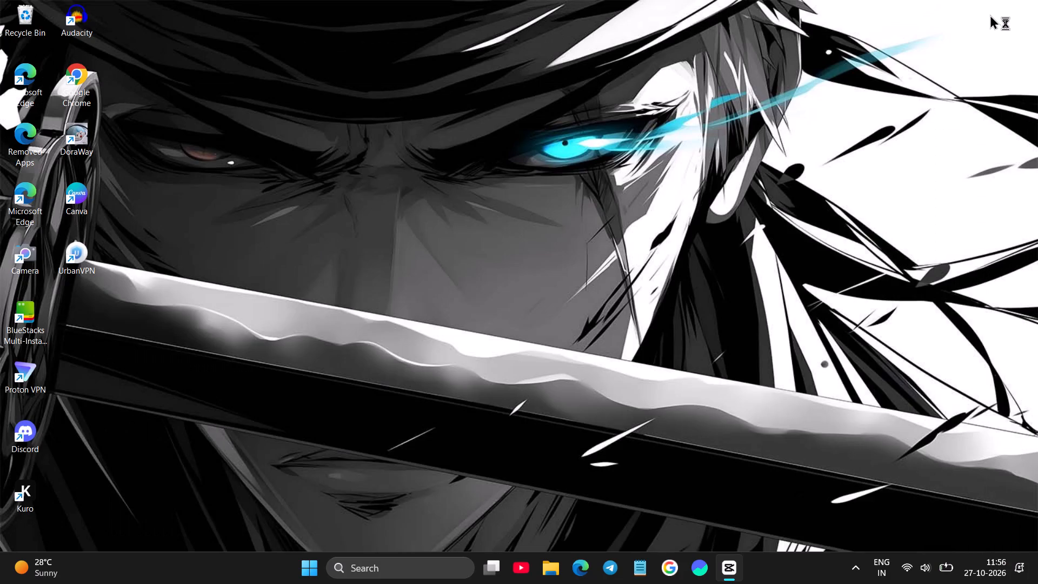
Play the timeline from the beginning and dismiss the keyboard shortcut conflict notification.
key("space")
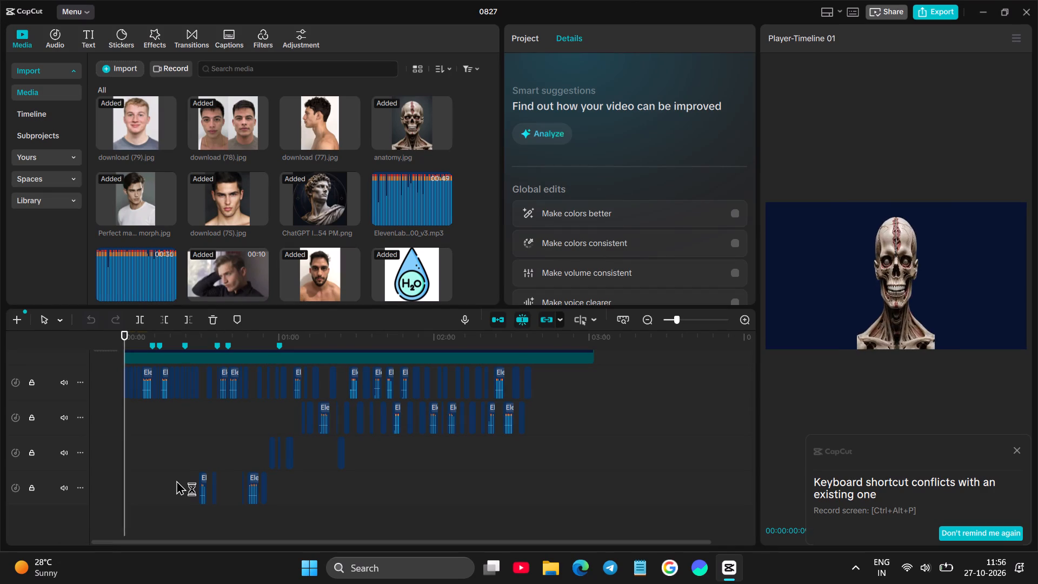
left_click(1017, 452)
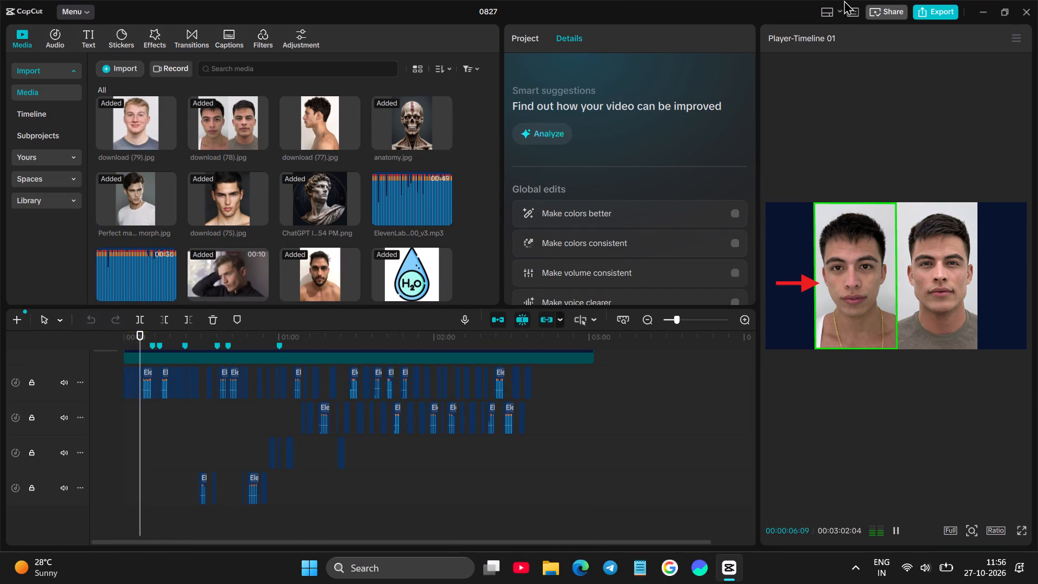
Switch the workspace layout from Vertical to Default.
left_click(831, 15)
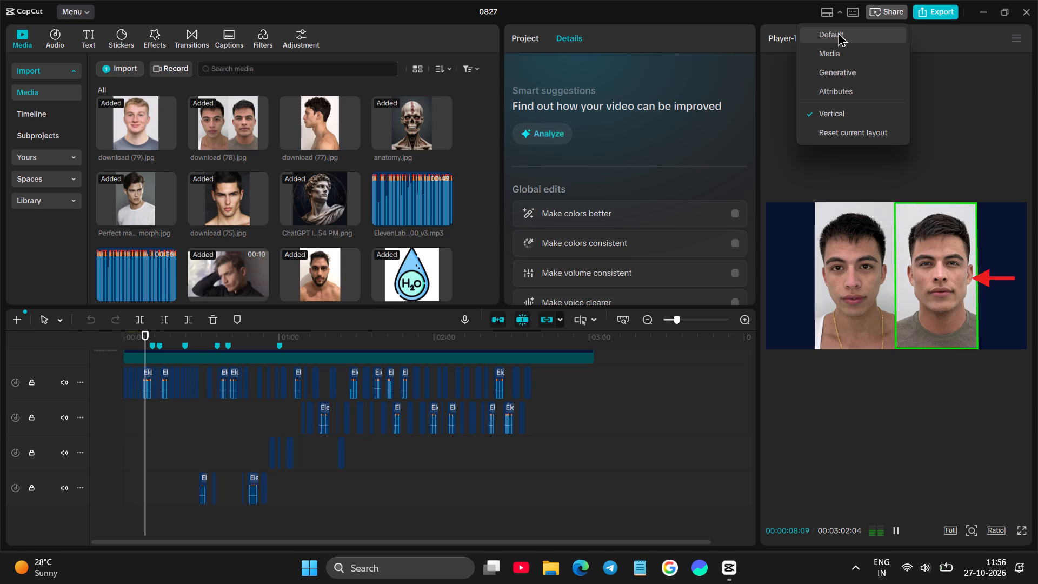
left_click(838, 32)
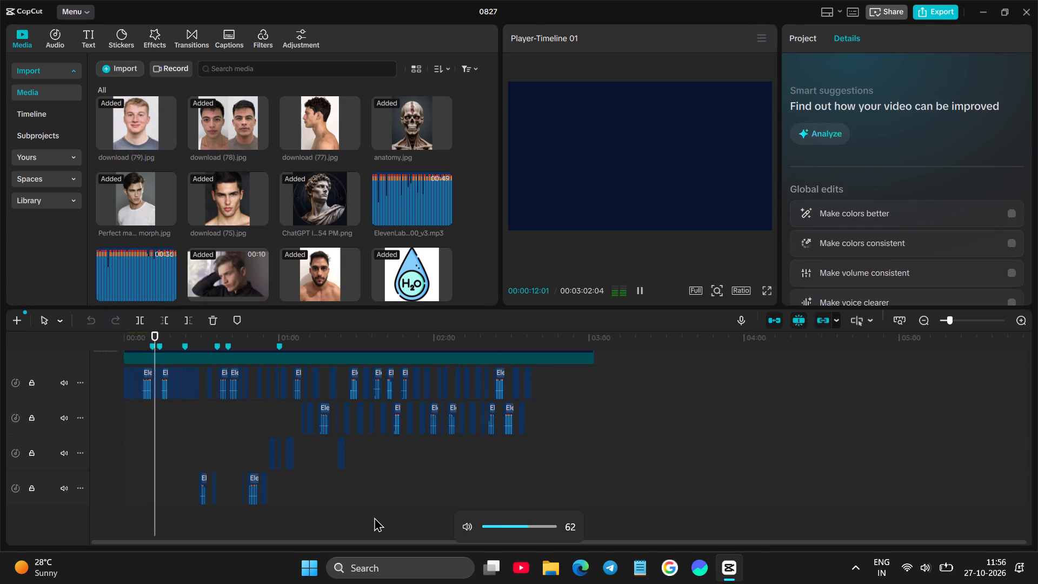
Select the full-length background clip in the preview and resume playback of the timeline.
left_click(527, 236)
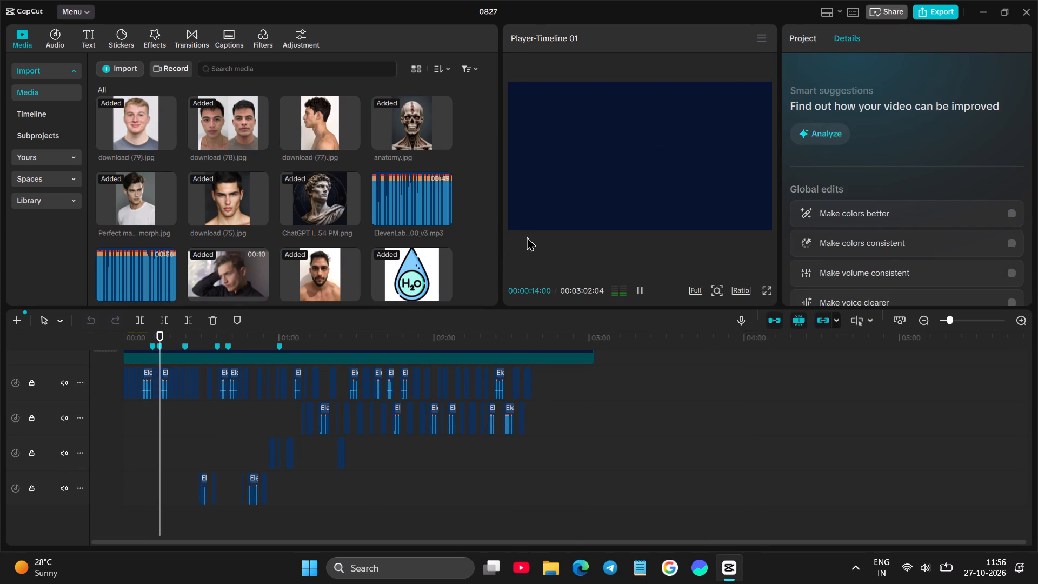
left_click(529, 224)
left_click(527, 222)
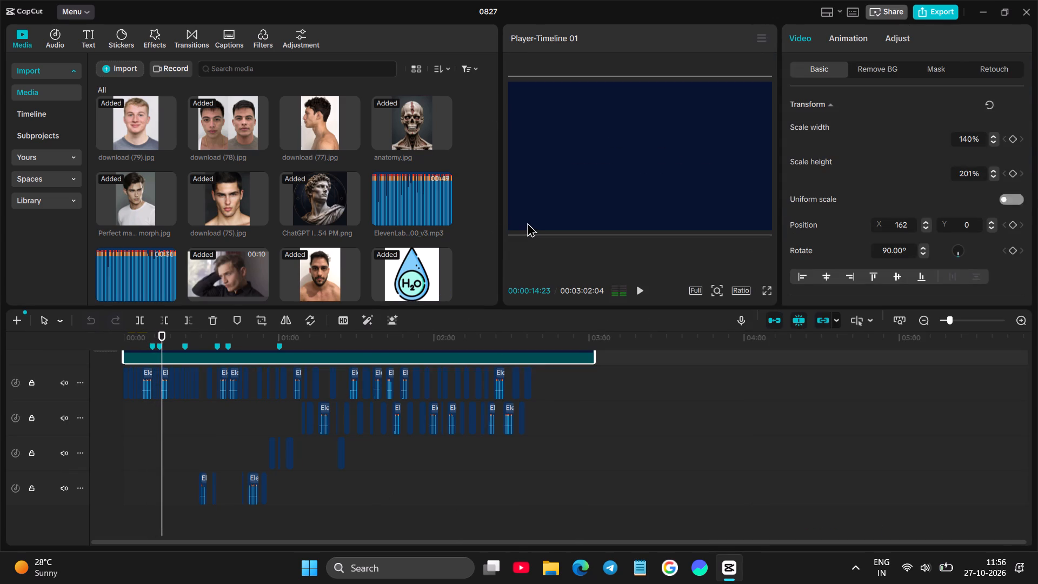
left_click(641, 297)
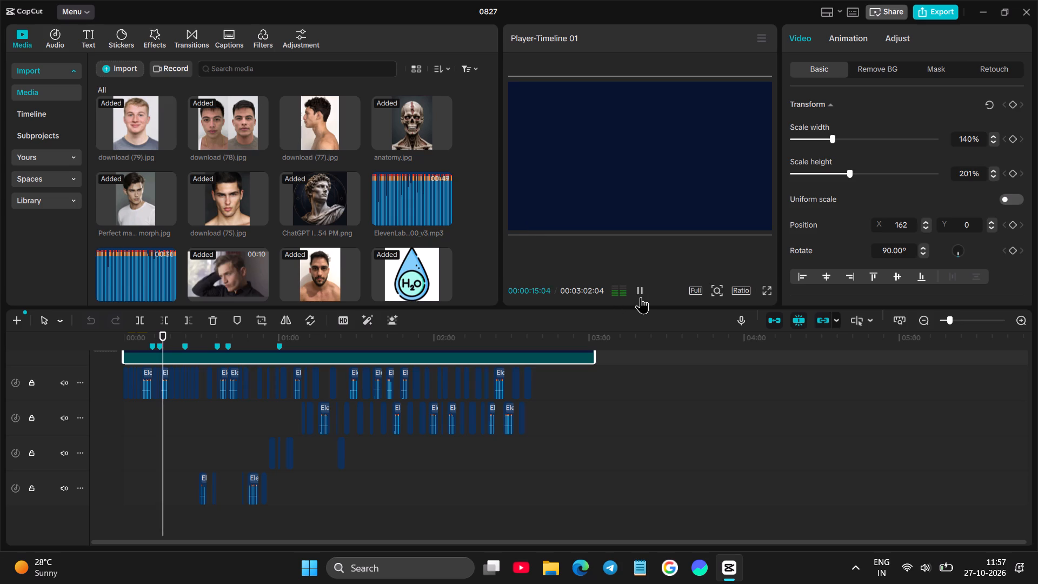
Enlarge the video preview by narrowing the media area to three thumbnails per row.
left_click_drag(500, 216, 439, 221)
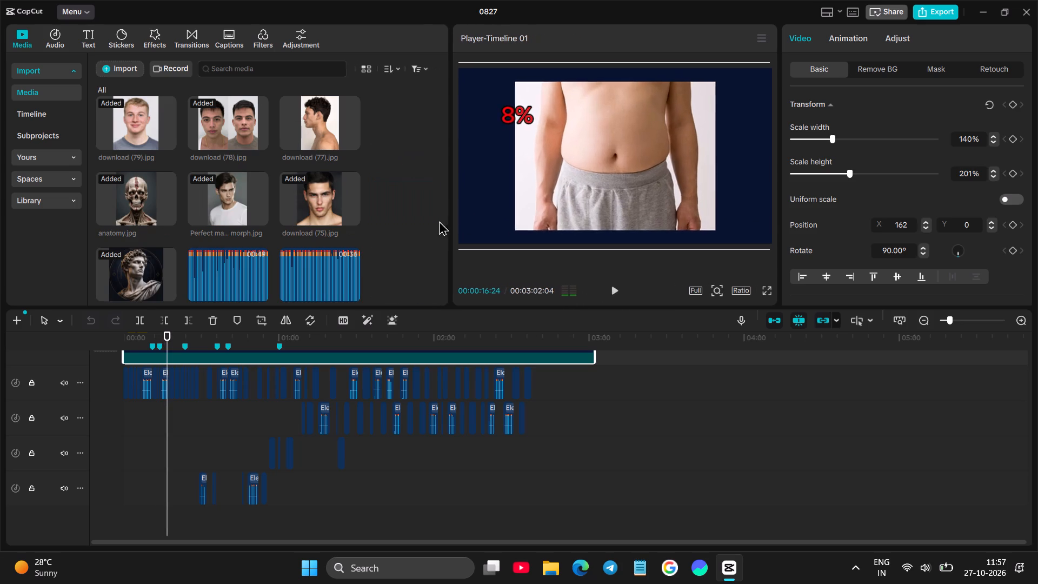
left_click_drag(439, 221, 397, 230)
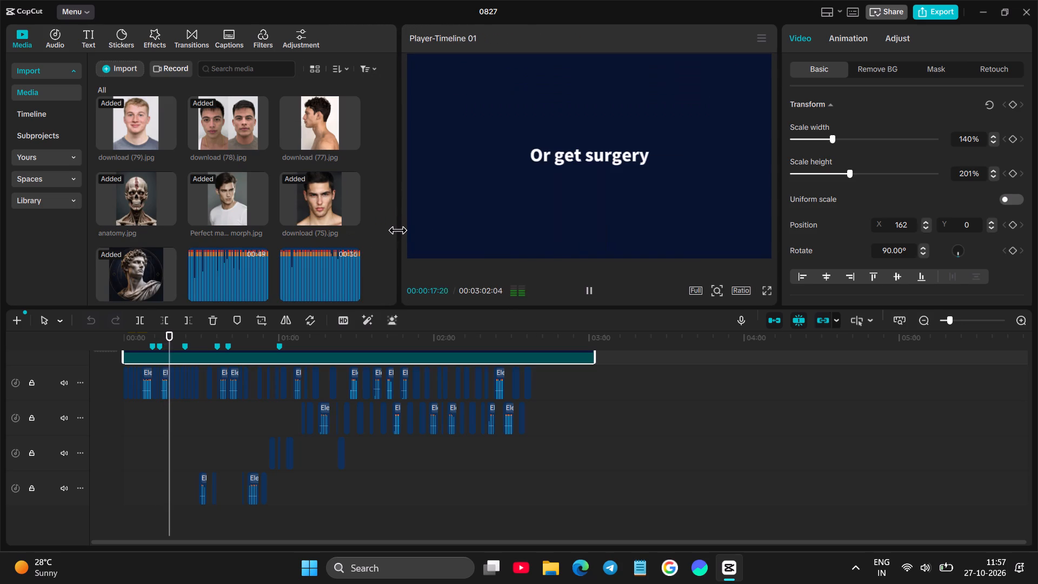
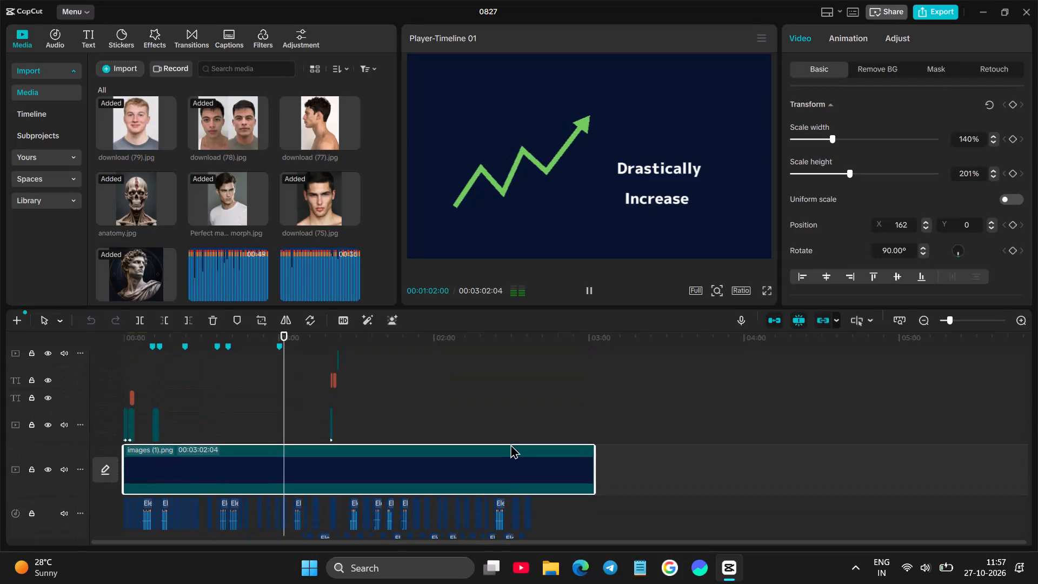
Deselect the background clip and play the timeline from about 00:48 up to the marker at 01:00.
left_click(252, 389)
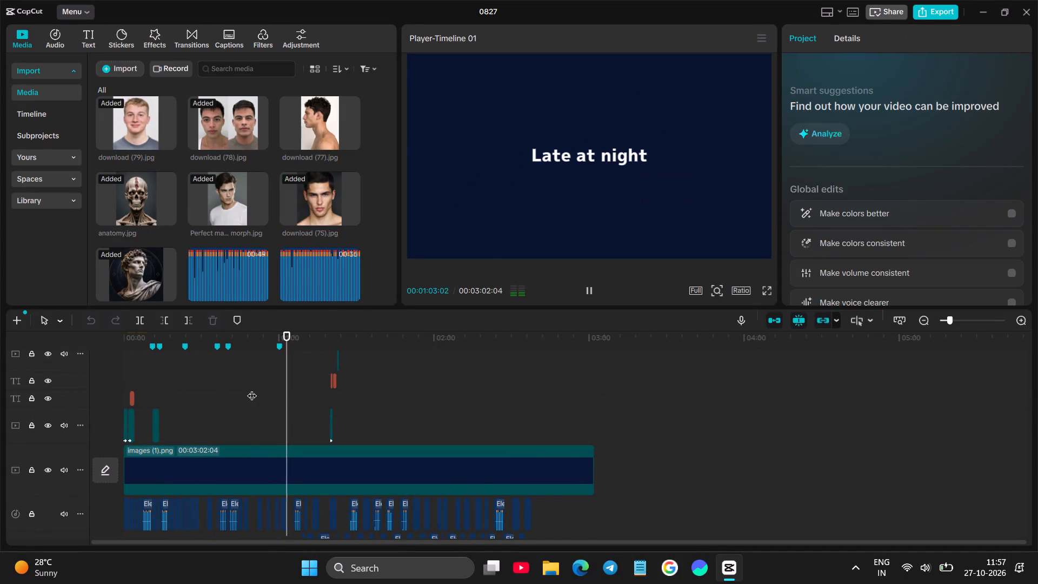
scroll(277, 392, "up", 14, "ctrl")
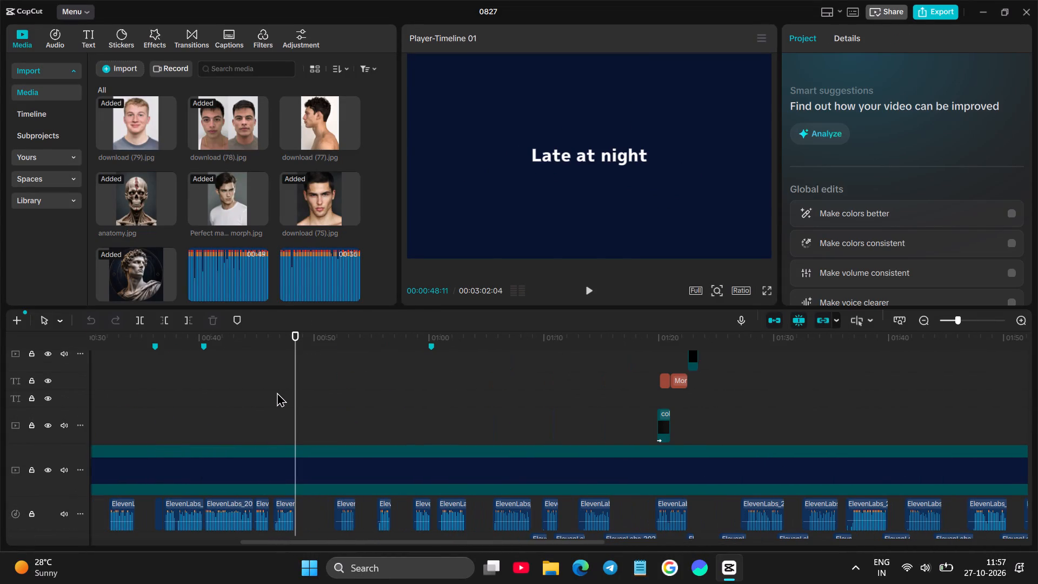
key("space")
scroll(277, 392, "up", 3, "ctrl")
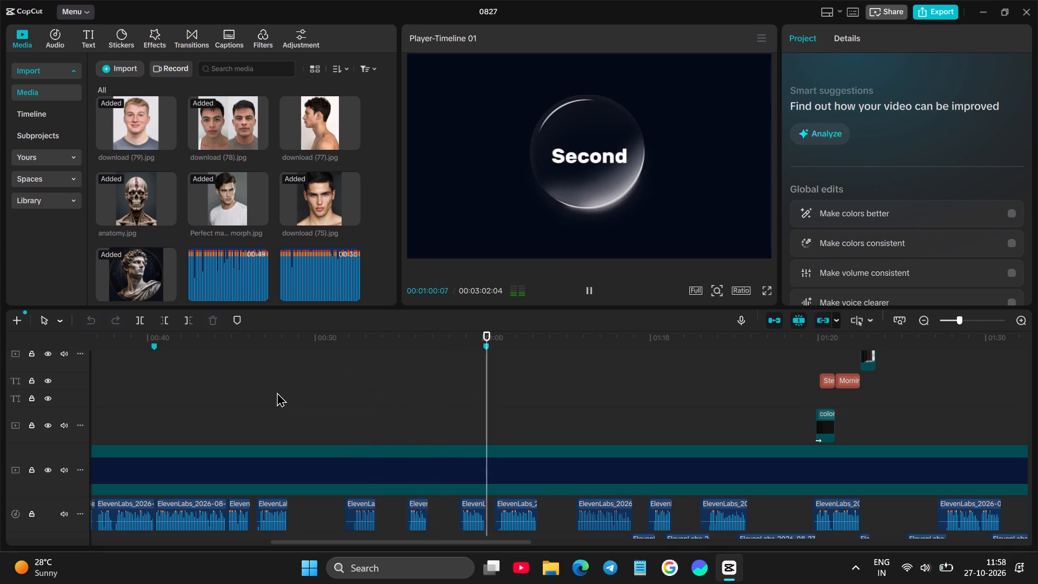
Replay the section around 00:59 and examine the overlay clips stacked above the background there.
left_click(456, 414)
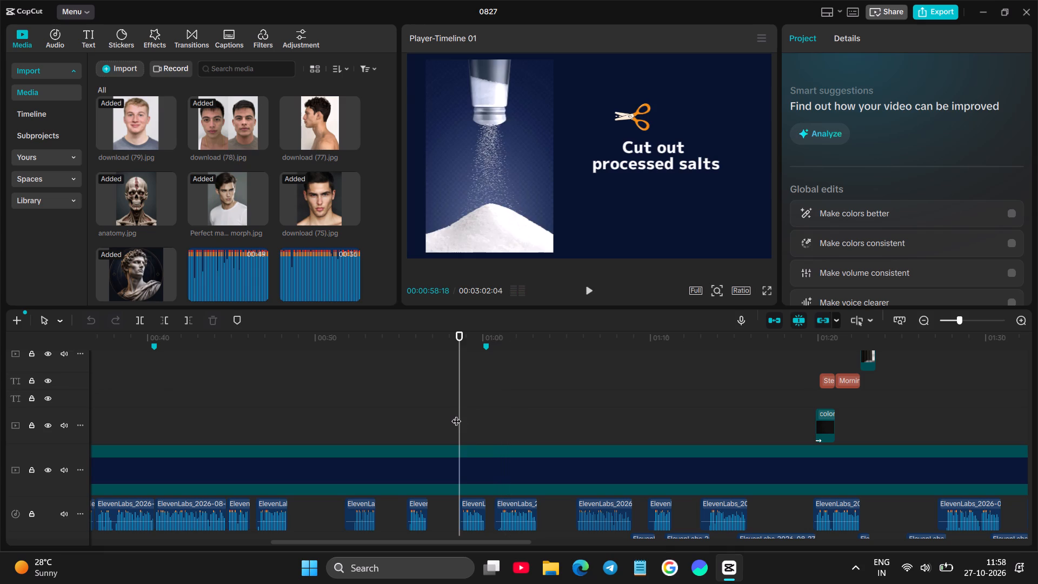
key("space")
key("space")
scroll(456, 414, "up", 7, "ctrl")
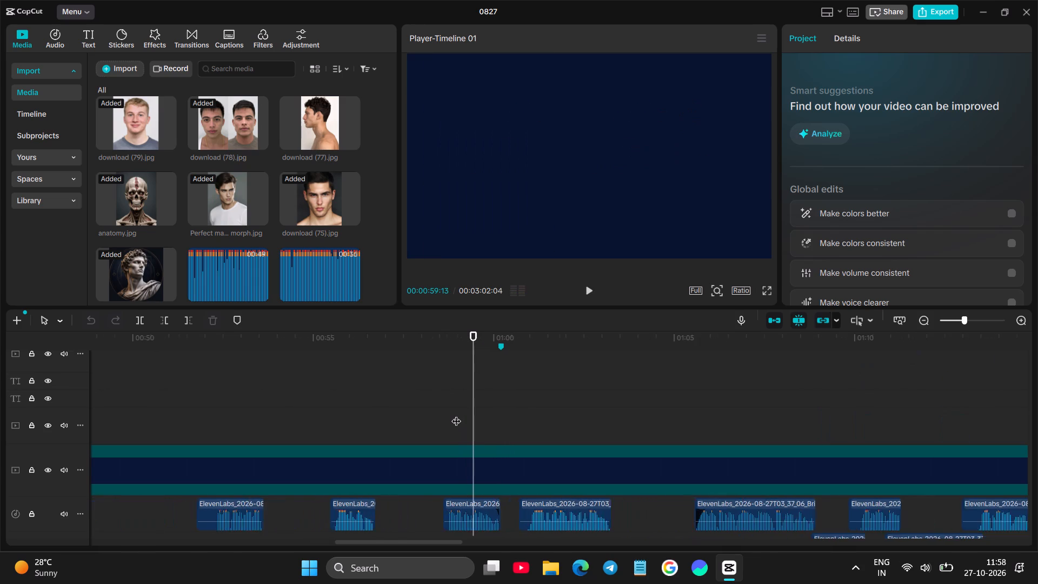
scroll(456, 414, "up", 8, "ctrl")
scroll(456, 414, "down", 2)
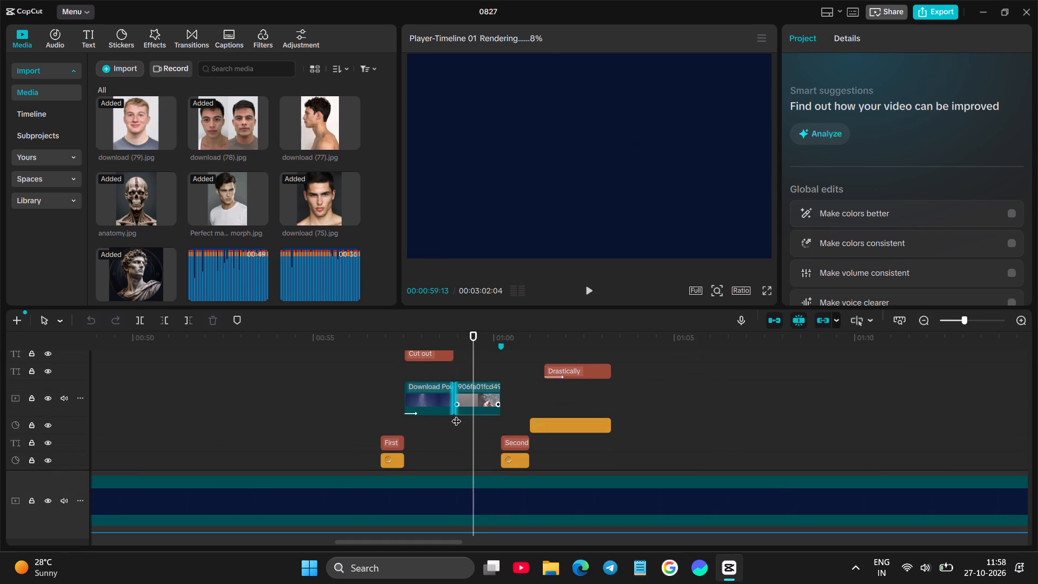
scroll(456, 414, "down", 1)
left_click(456, 427)
key("space")
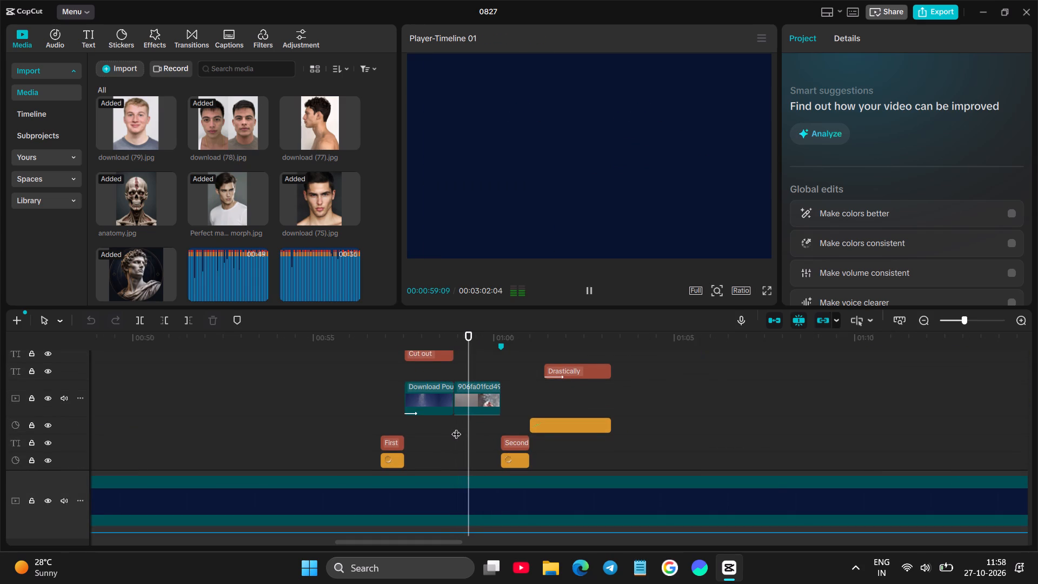
key("space")
Set the blend opacity of the 906fa01fcd4954 video clip near 00:59 to 100%.
left_click(490, 376)
left_click(491, 391)
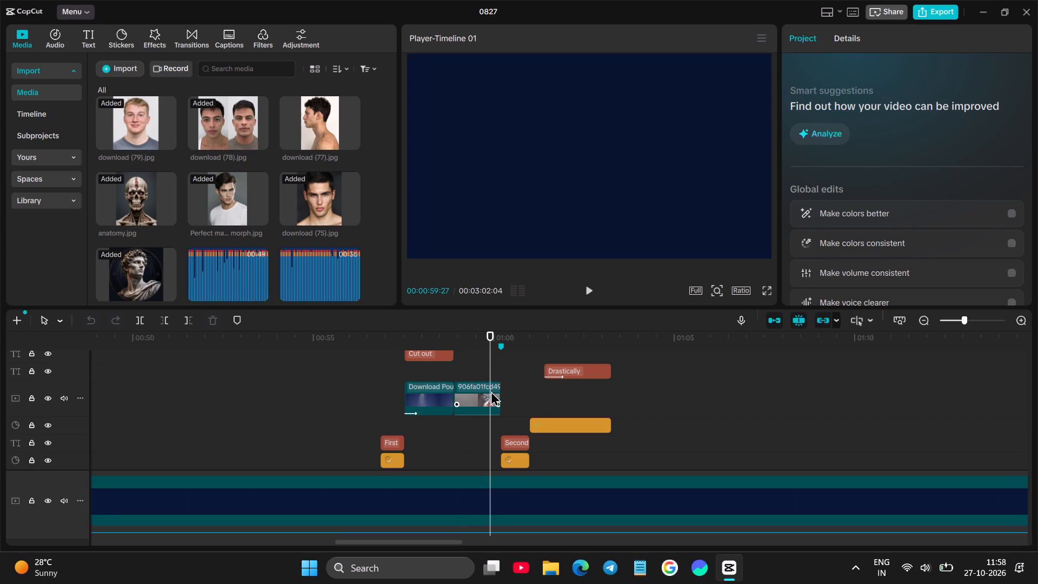
scroll(869, 168, "down", 1)
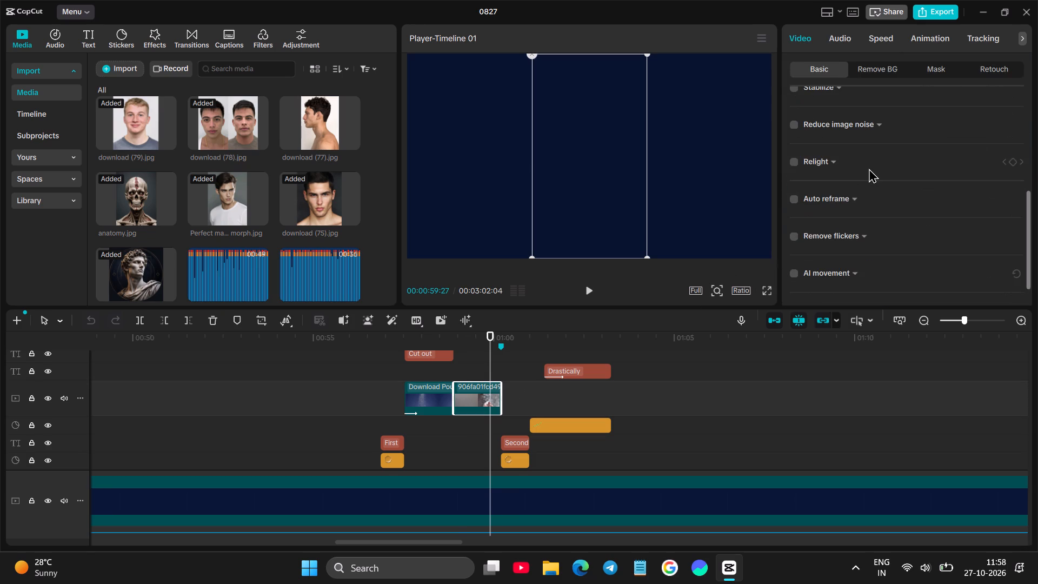
scroll(869, 168, "down", 1)
scroll(869, 168, "up", 1)
left_click(852, 148)
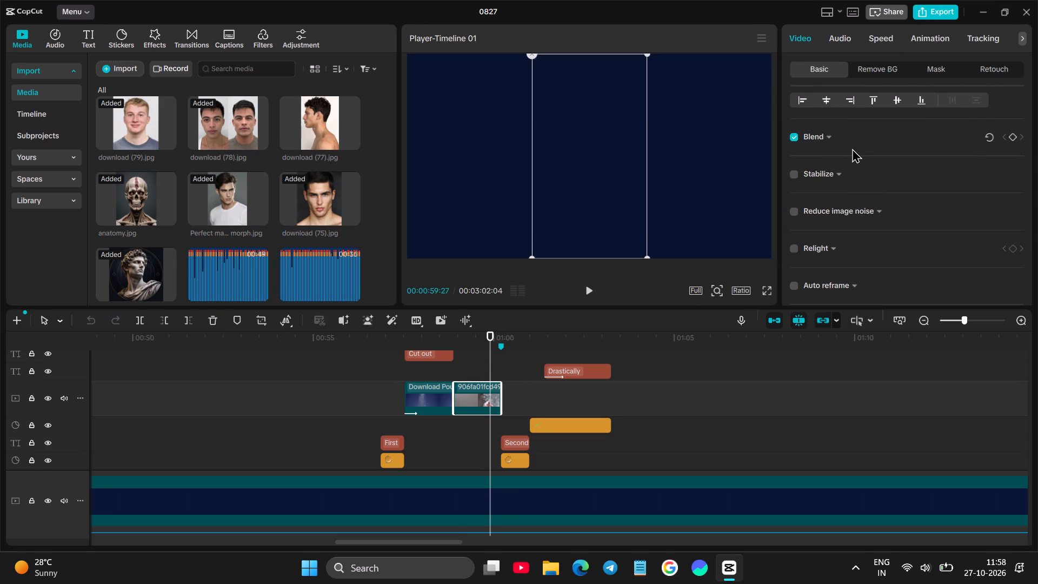
left_click(840, 144)
left_click_drag(869, 197, 1002, 186)
Check the 906fa01fcd4954 clip at 00:59:04 in the preview and look through the imported media library.
scroll(571, 421, "up", 4)
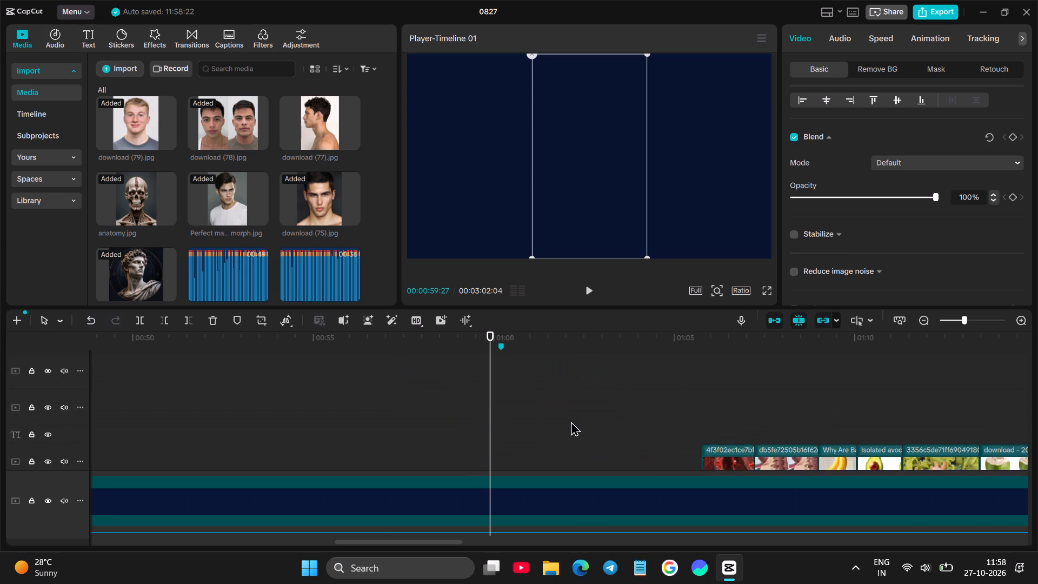
scroll(571, 421, "up", 2)
scroll(571, 421, "down", 3)
left_click(463, 400)
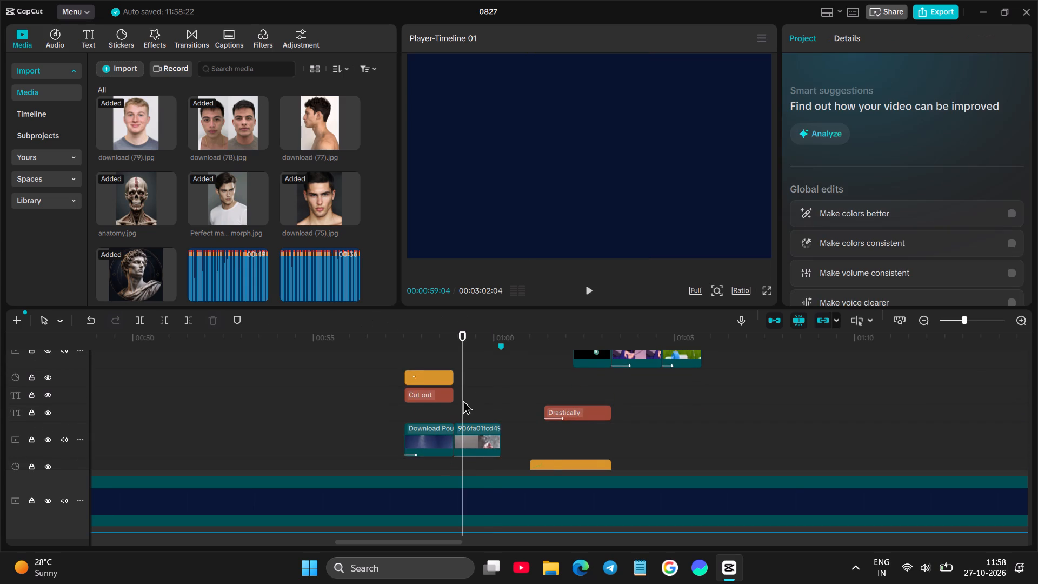
scroll(463, 400, "up", 4, "ctrl")
left_click(483, 436)
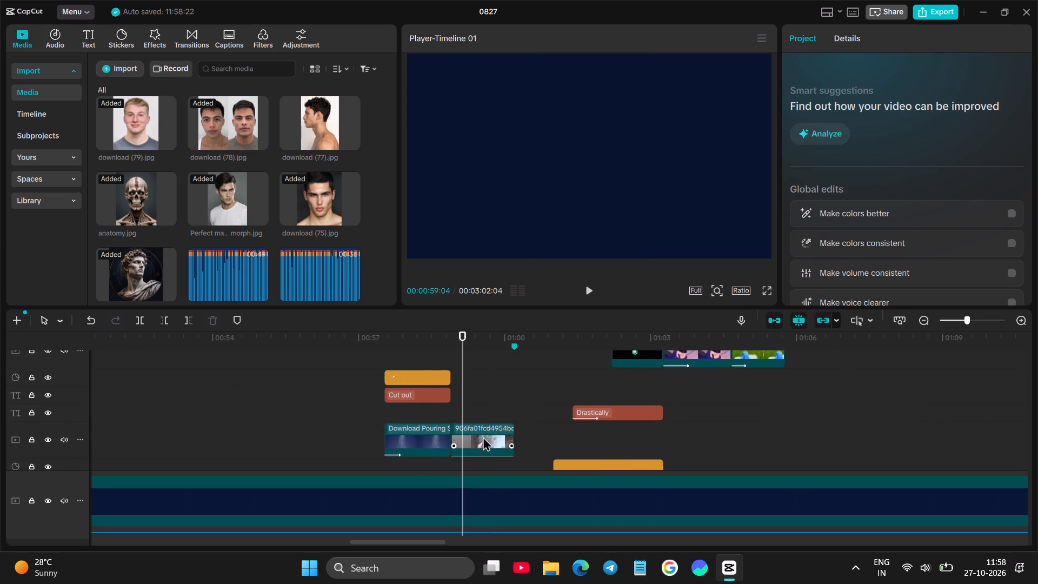
scroll(254, 172, "down", 5)
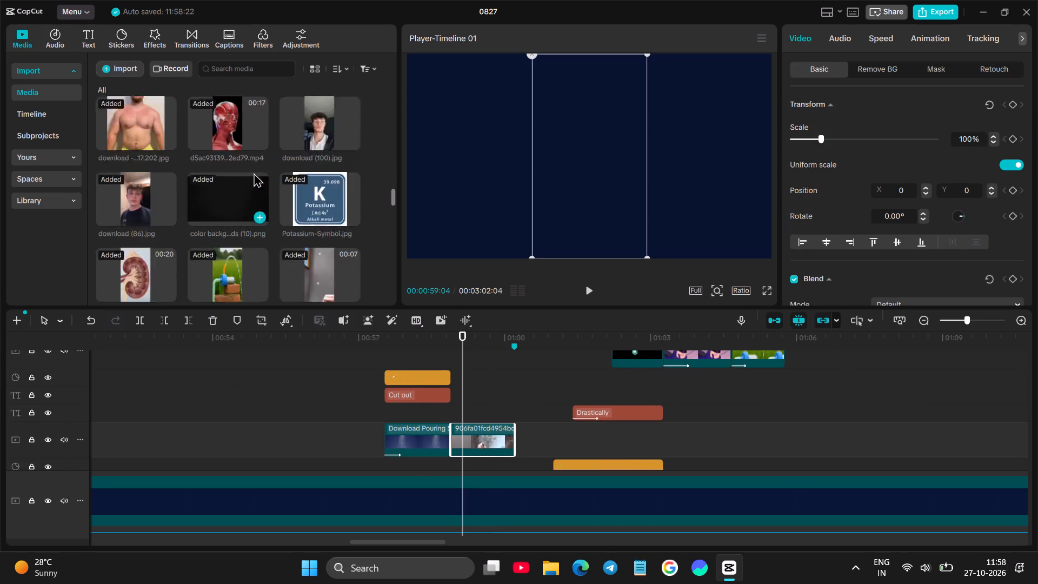
scroll(254, 172, "down", 3)
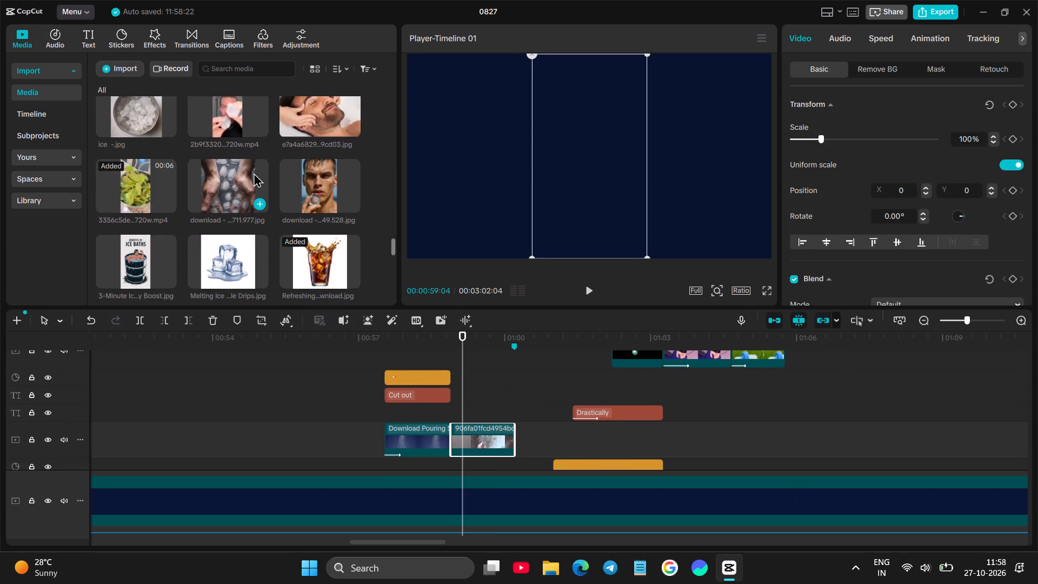
scroll(254, 172, "up", 2)
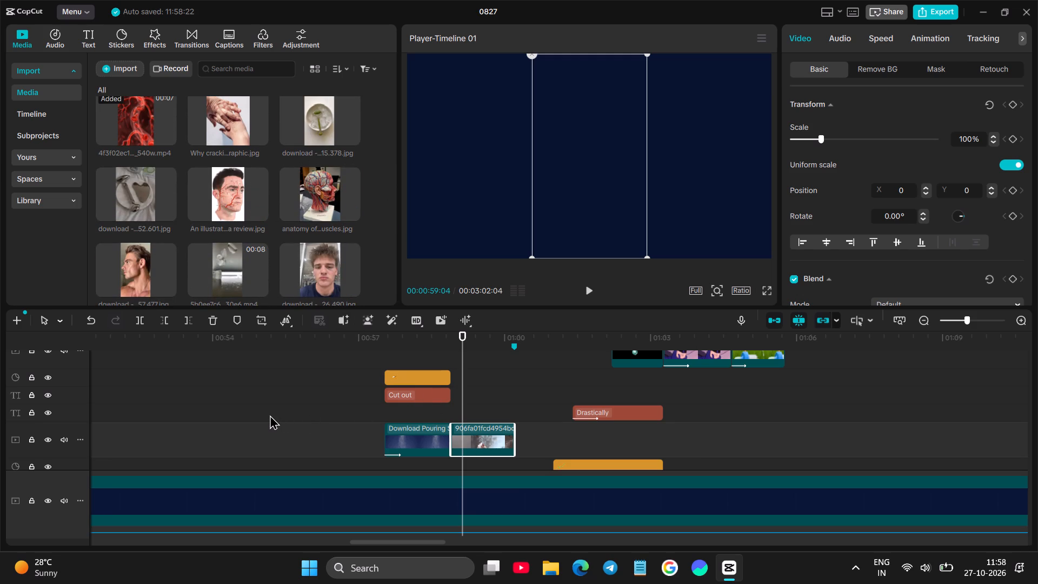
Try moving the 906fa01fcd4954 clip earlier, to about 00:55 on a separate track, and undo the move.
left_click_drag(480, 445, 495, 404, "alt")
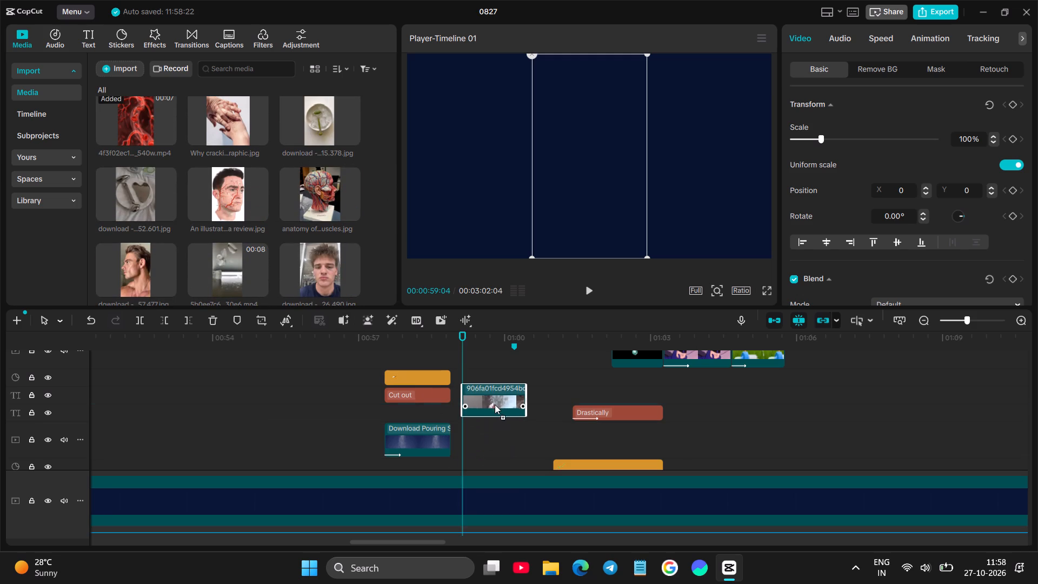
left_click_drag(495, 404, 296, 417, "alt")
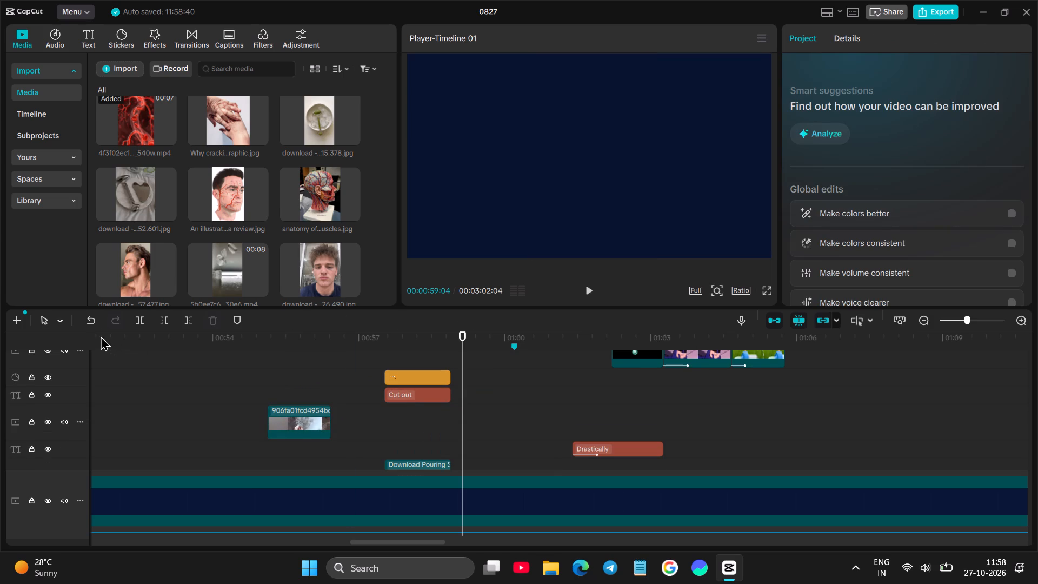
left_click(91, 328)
Copy the 906fa01fcd4954 clip and paste it past the background clip's end, at about 03:03 on the overlay track.
right_click(476, 438)
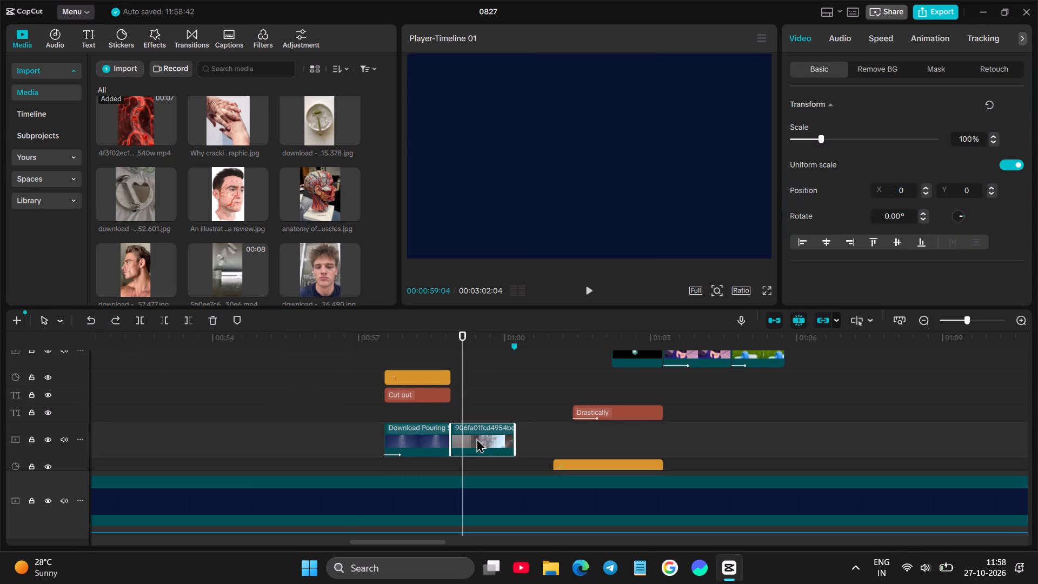
left_click(525, 57)
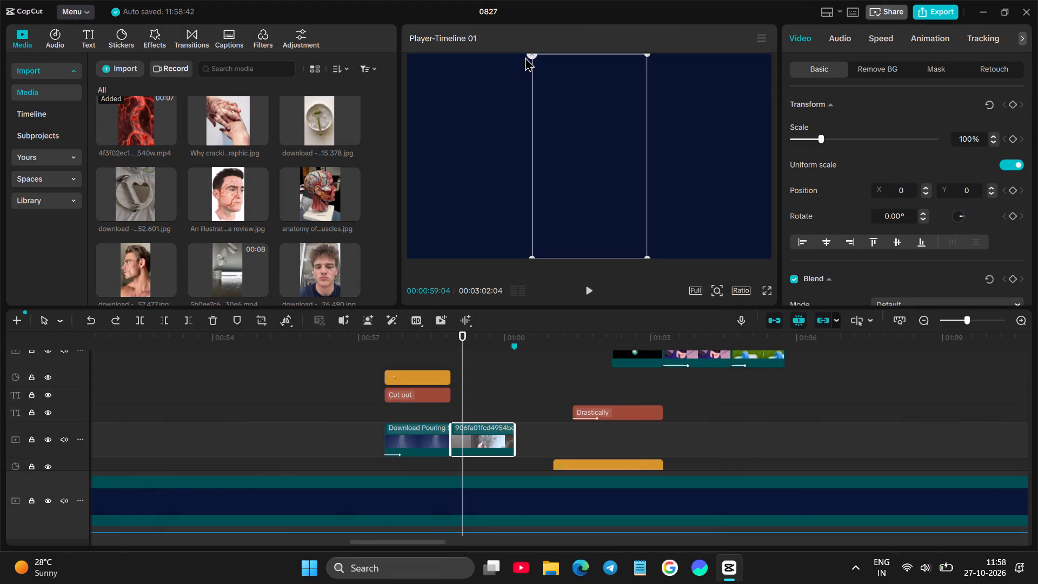
scroll(235, 377, "down", 10)
scroll(235, 377, "down", 1, "ctrl")
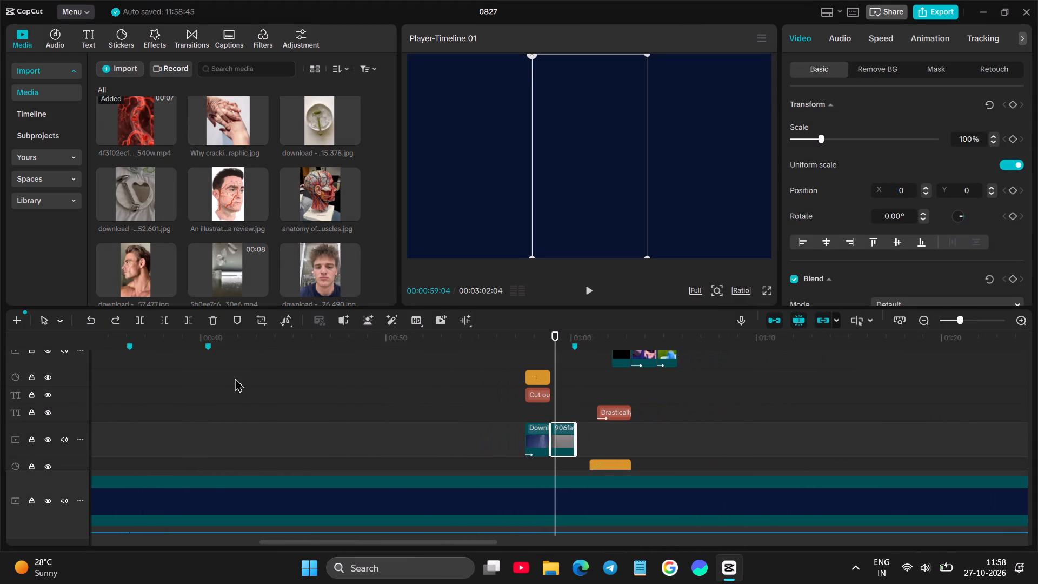
scroll(235, 377, "left", 7)
left_click(724, 382)
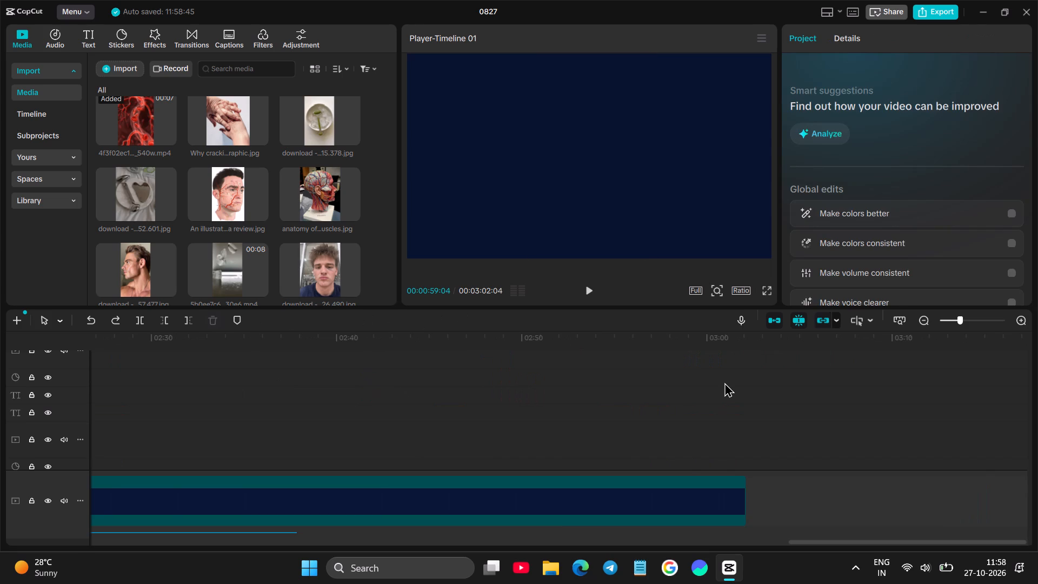
key("ctrl+v")
left_click_drag(728, 382, 742, 431)
left_click(742, 431)
left_click_drag(742, 431, 778, 436)
Preview the pasted 906fa01fcd4954 copy over the empty area at about 03:03 and check its transform and blend settings.
left_click(765, 397)
key("space")
key("space")
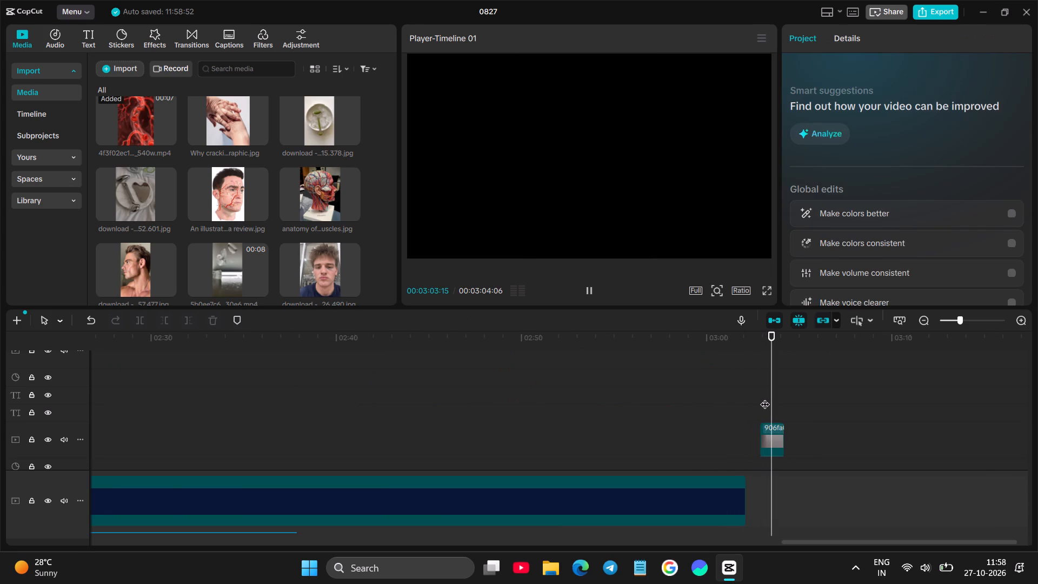
left_click(779, 434)
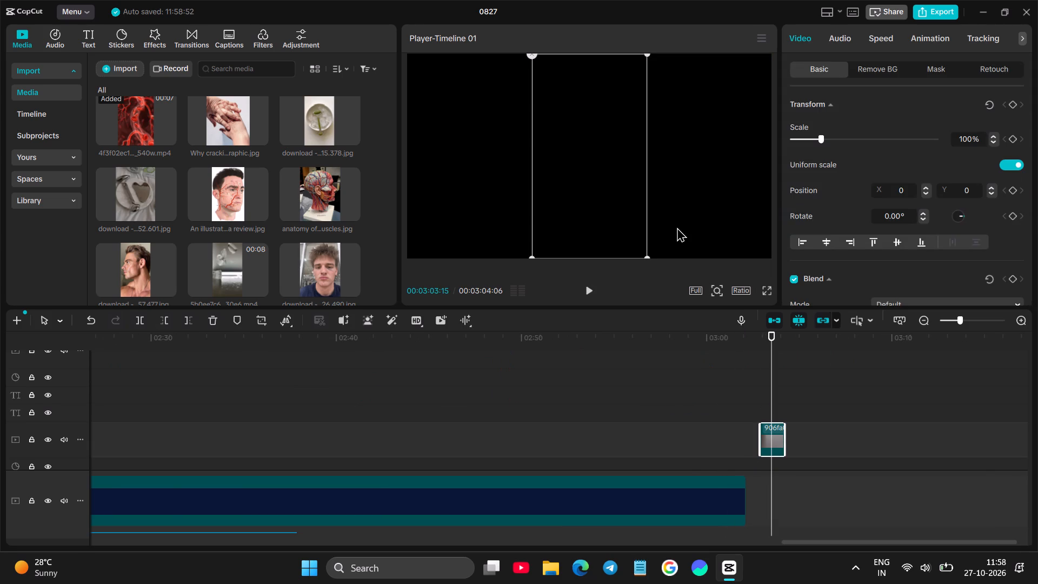
left_click(755, 376)
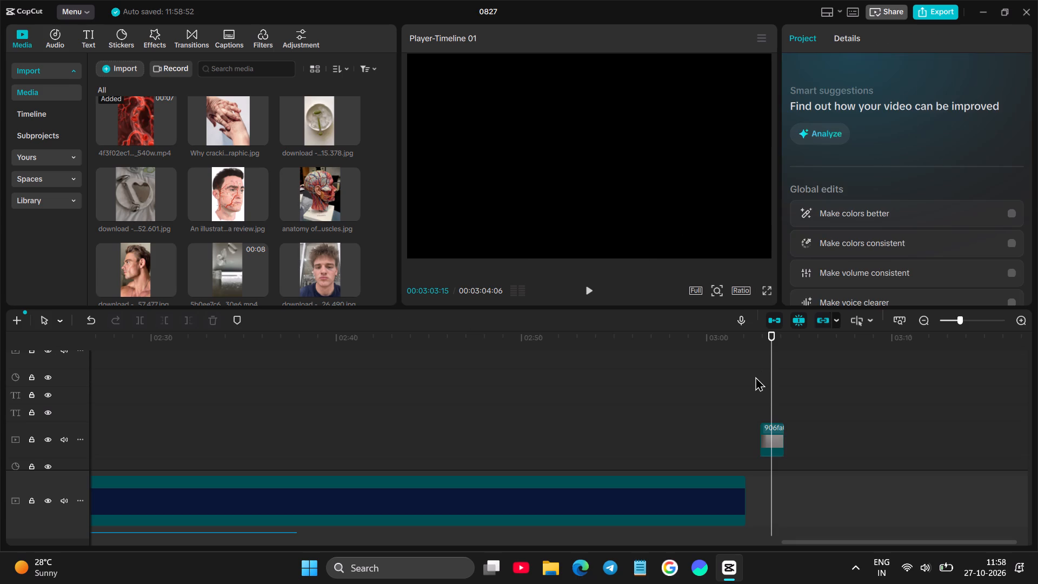
scroll(782, 474, "up", 3, "ctrl")
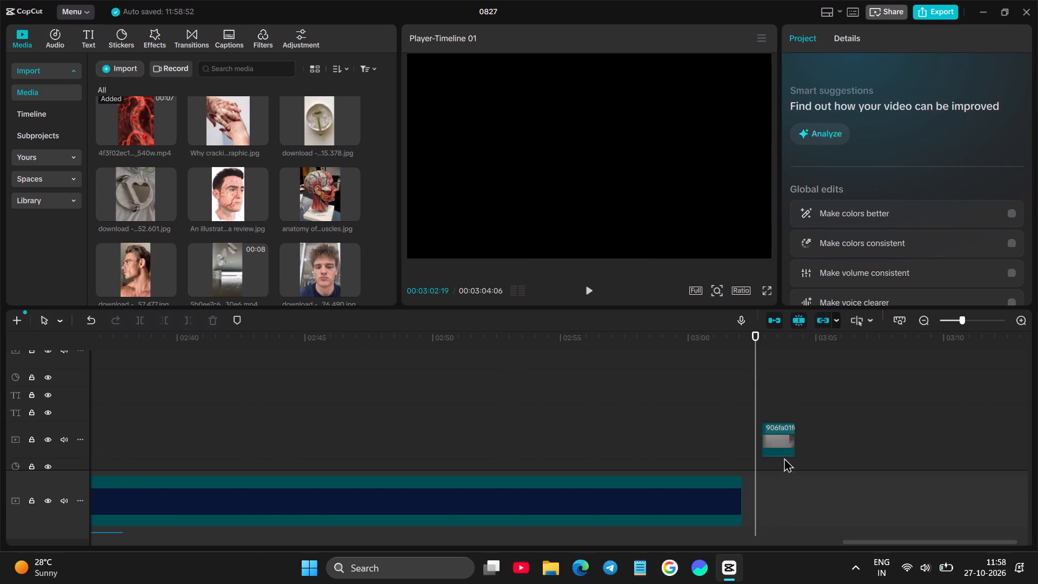
scroll(786, 443, "up", 17, "ctrl")
scroll(786, 443, "up", 5, "ctrl")
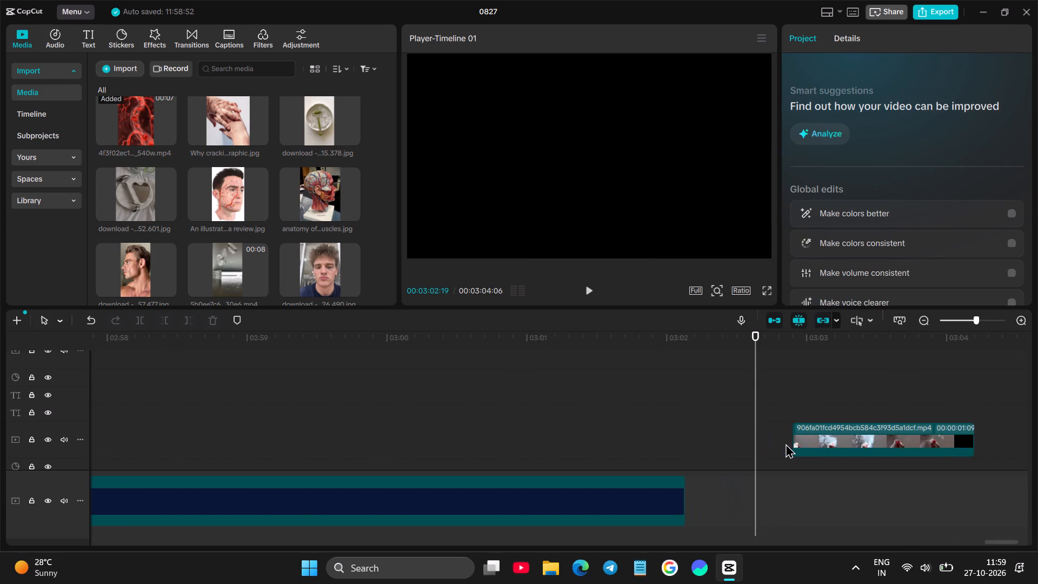
scroll(786, 443, "up", 3, "ctrl")
left_click(824, 443)
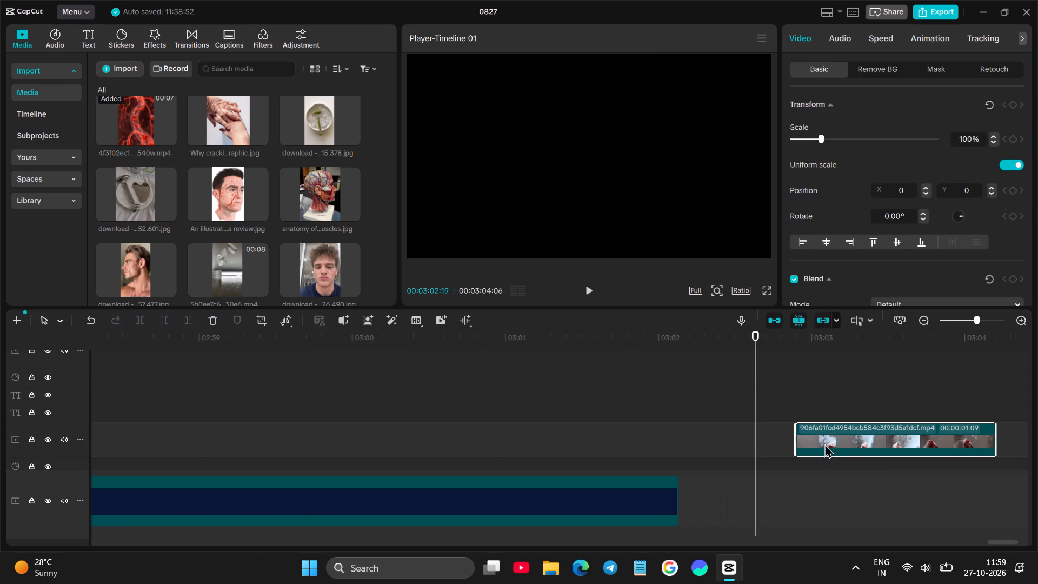
left_click(893, 397)
left_click(947, 450)
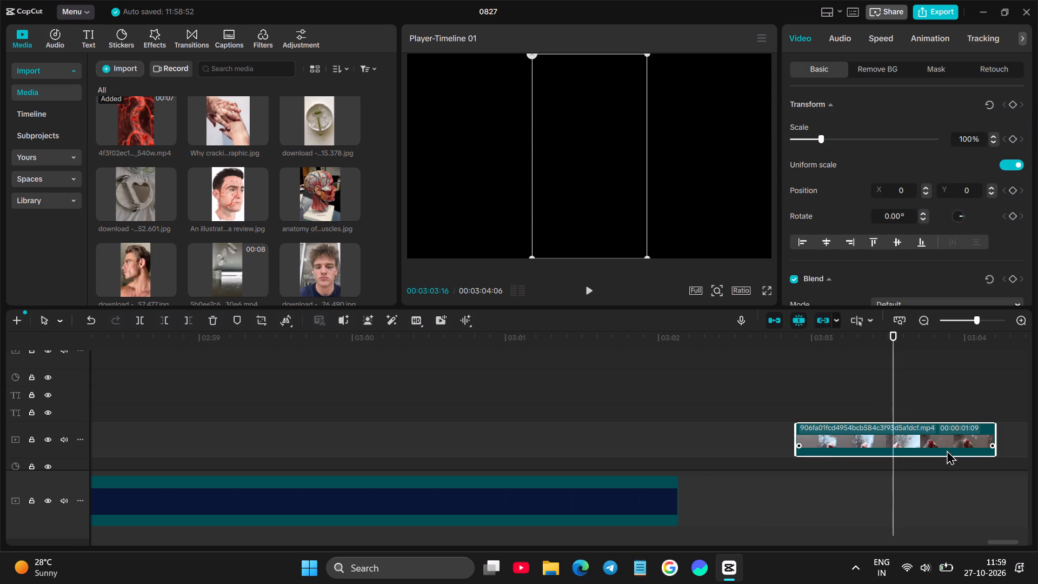
scroll(947, 150, "down", 1)
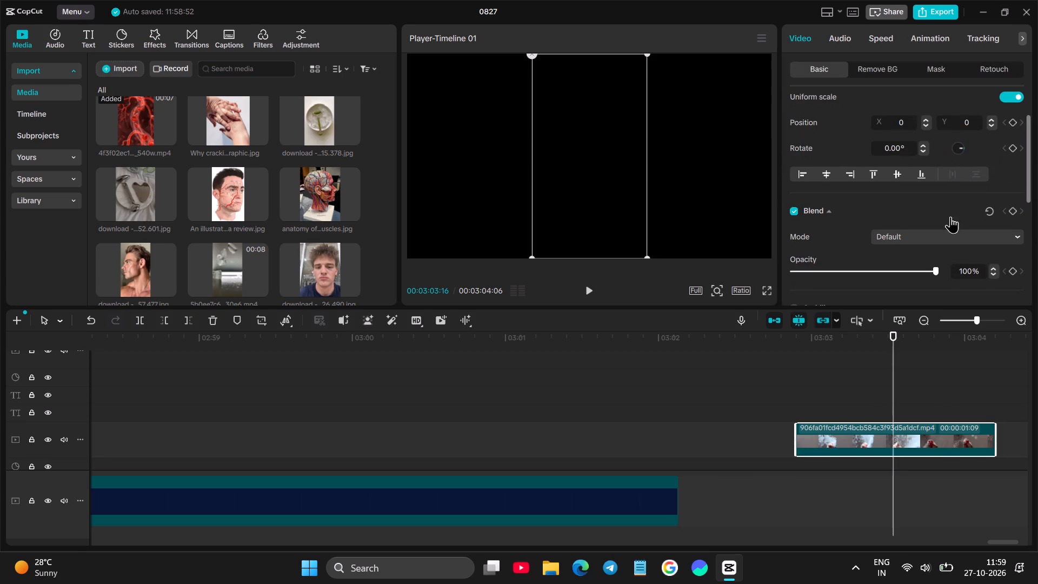
scroll(888, 357, "down", 1)
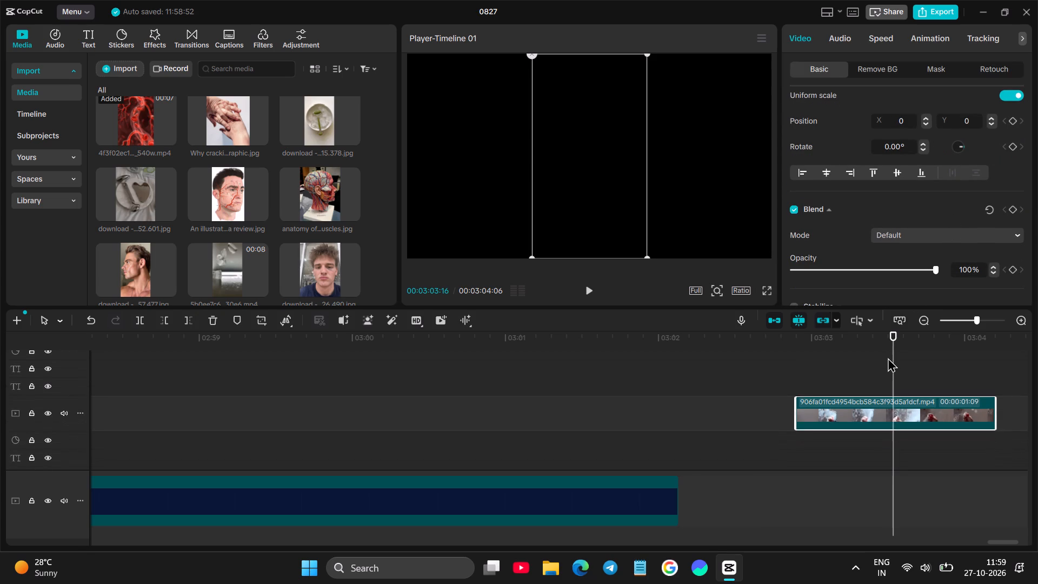
scroll(888, 357, "down", 1)
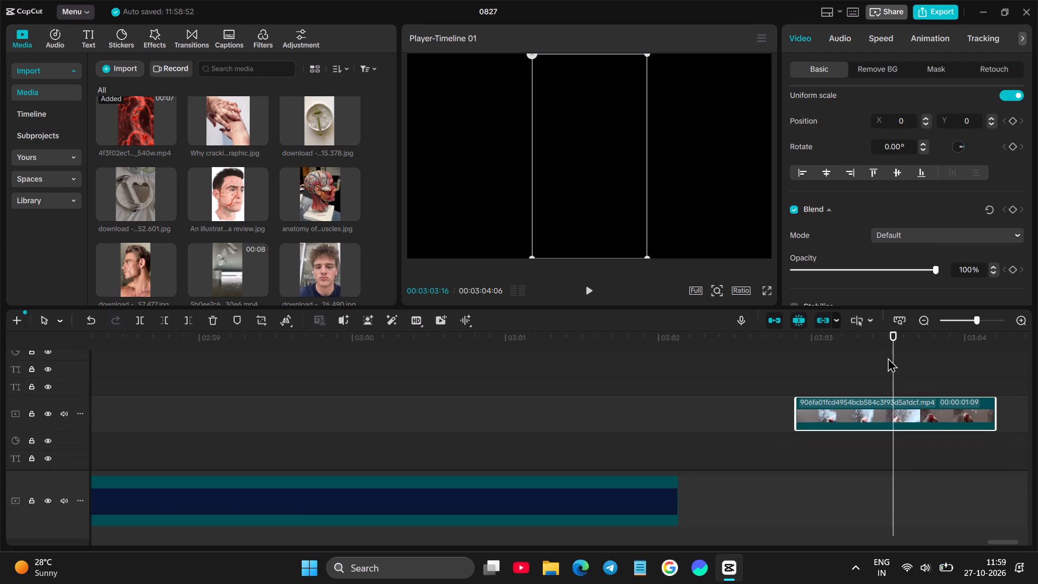
Look through the whole imported media library, from the food and anatomy images to the final clips, for usable footage.
scroll(277, 154, "up", 2)
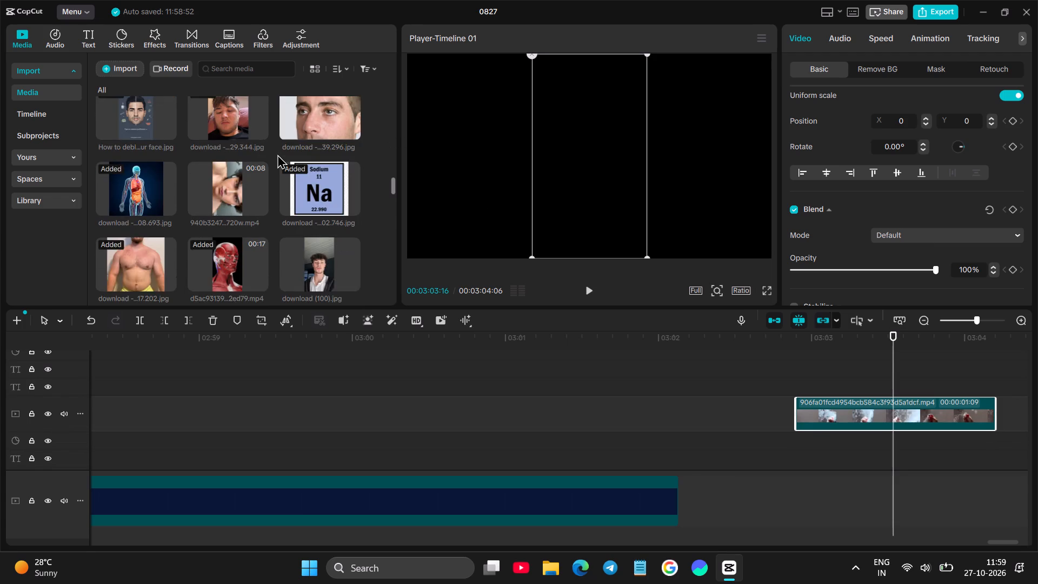
scroll(277, 154, "up", 8)
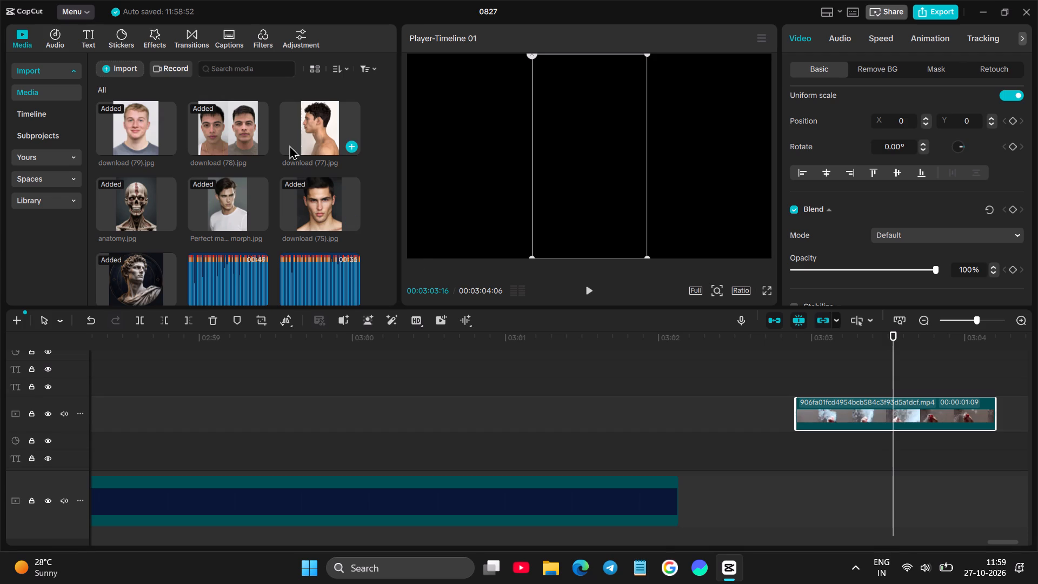
scroll(288, 149, "down", 1)
scroll(288, 149, "up", 1)
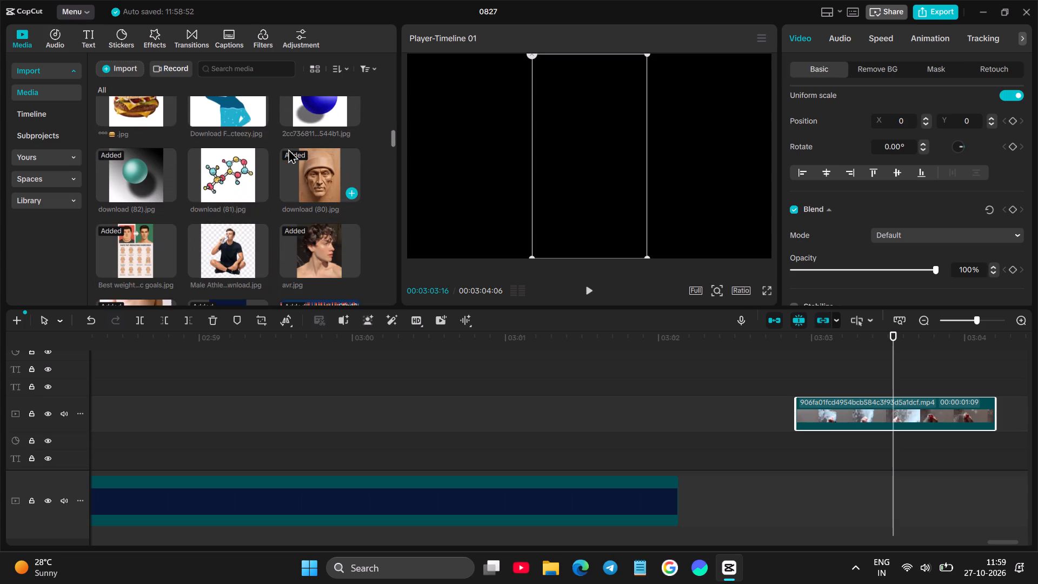
scroll(288, 149, "up", 1)
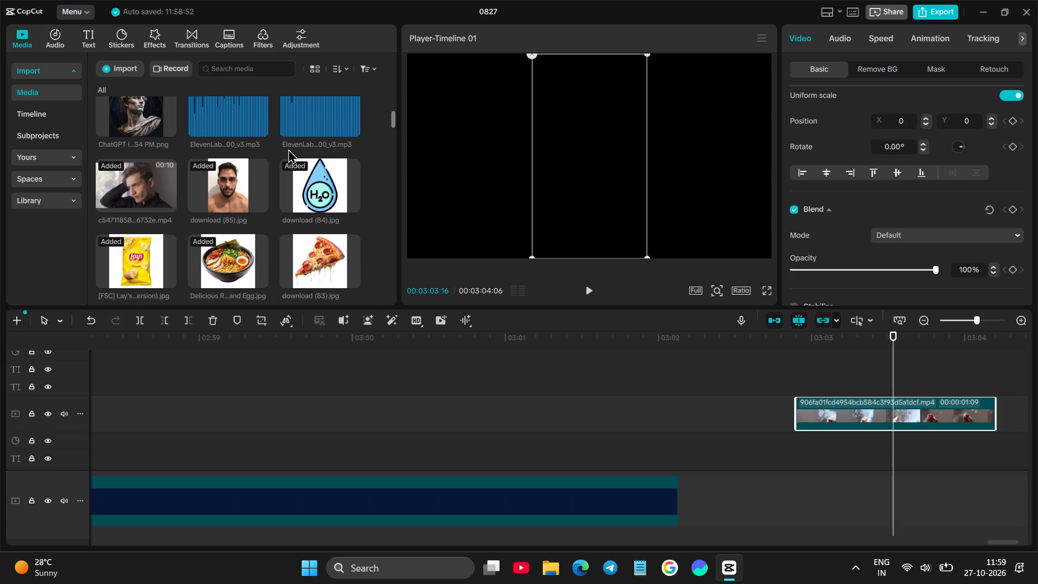
scroll(288, 149, "up", 1)
scroll(288, 149, "down", 1)
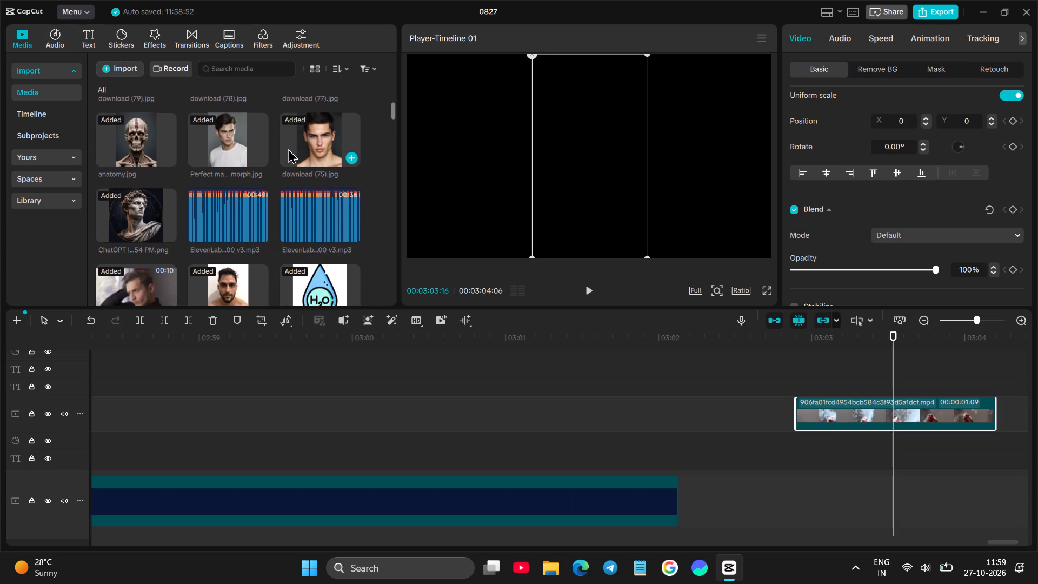
scroll(288, 149, "down", 1)
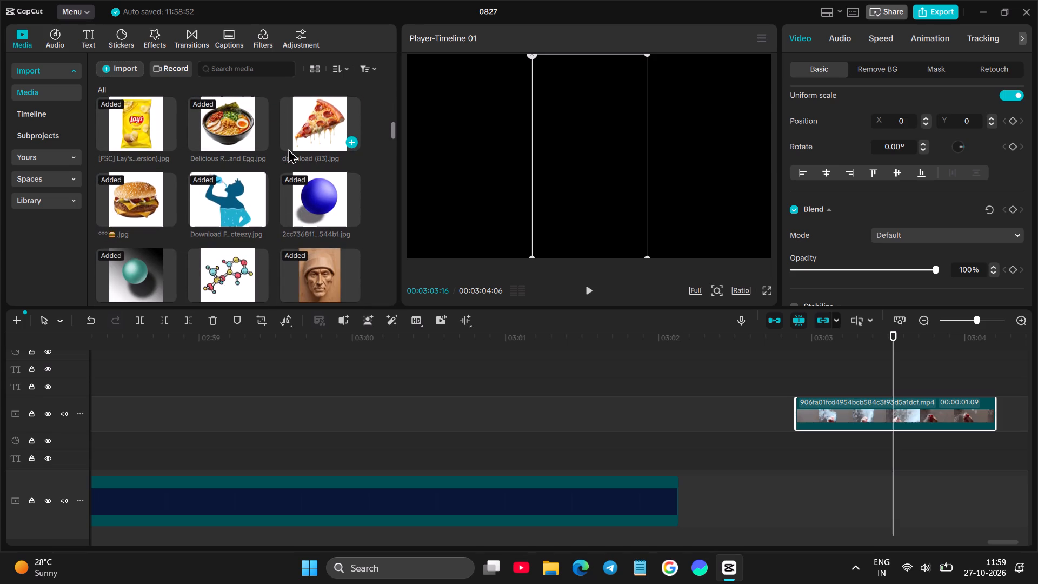
scroll(288, 149, "down", 3)
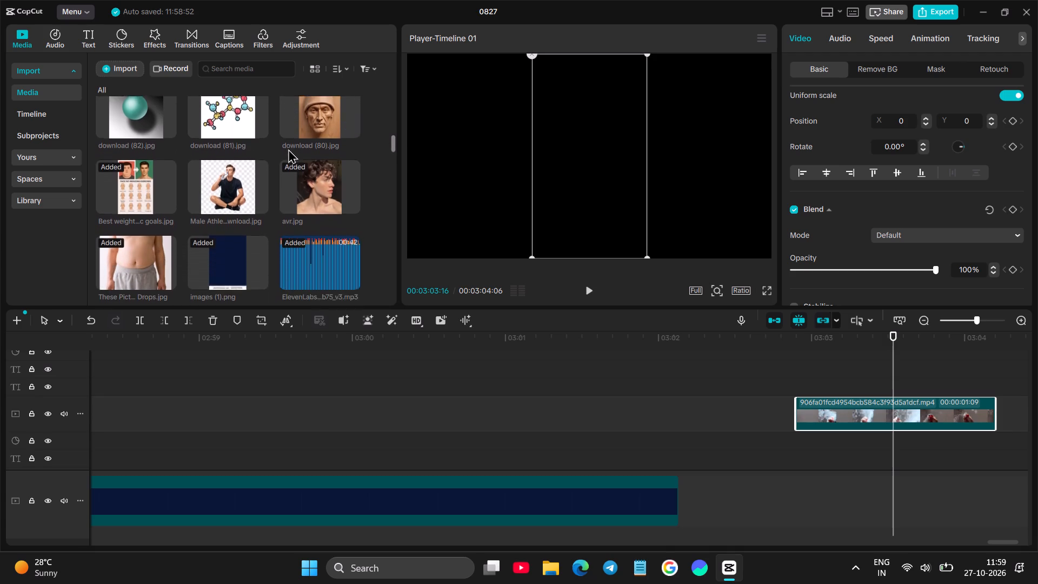
scroll(288, 149, "down", 1)
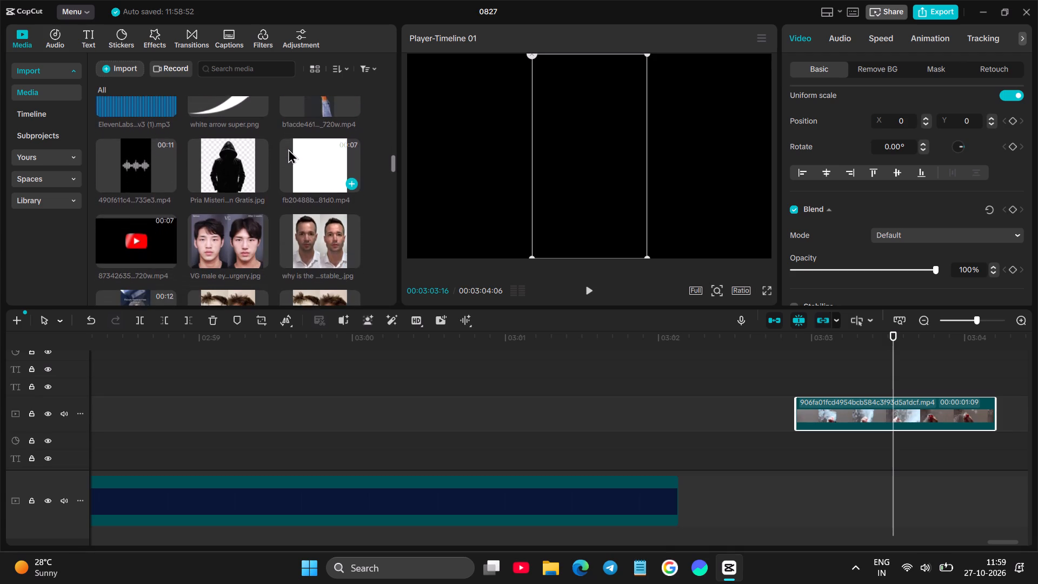
scroll(288, 149, "down", 1)
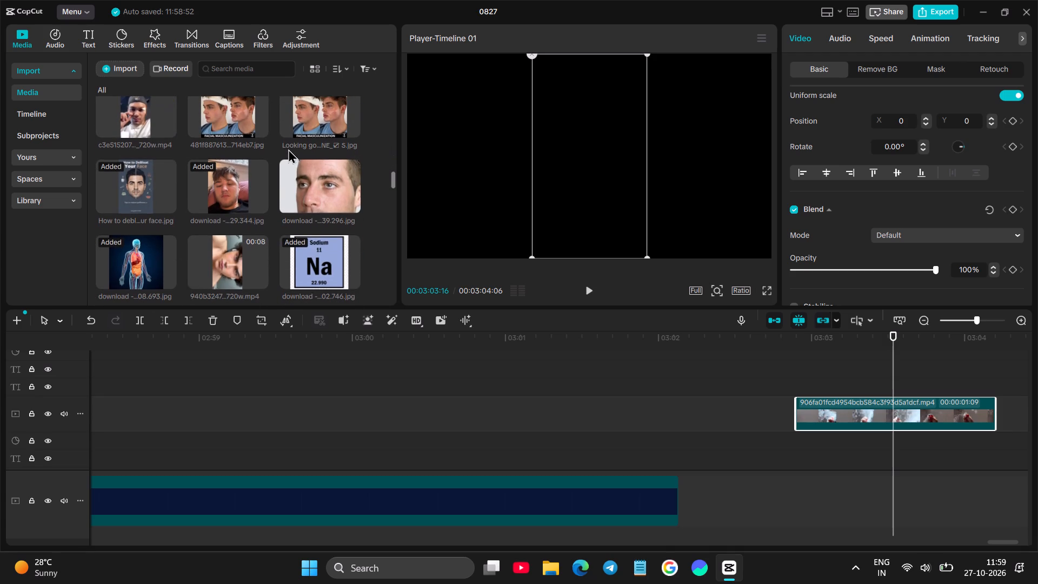
scroll(288, 149, "down", 1)
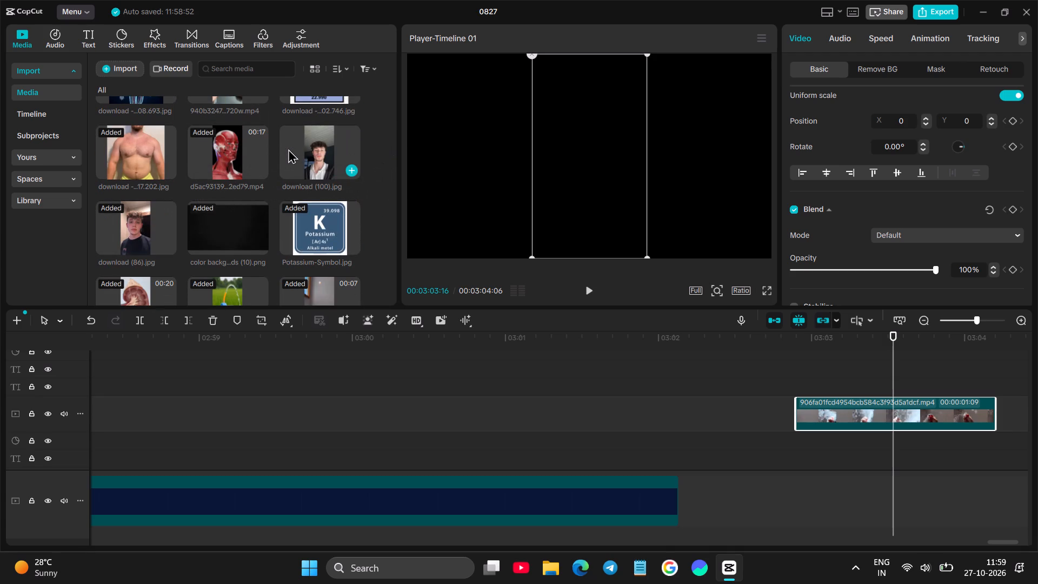
scroll(288, 149, "down", 2)
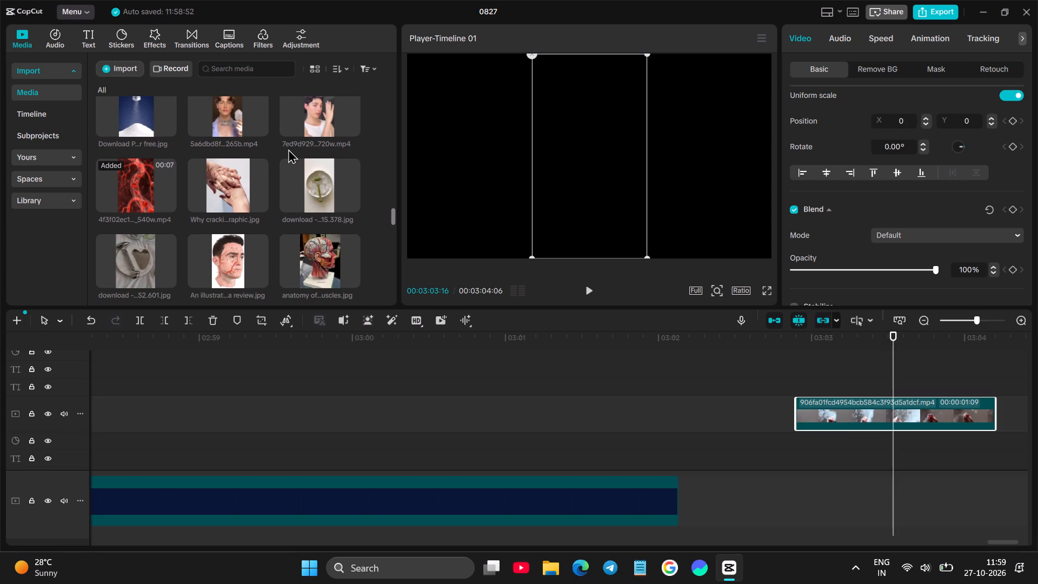
scroll(288, 149, "down", 1)
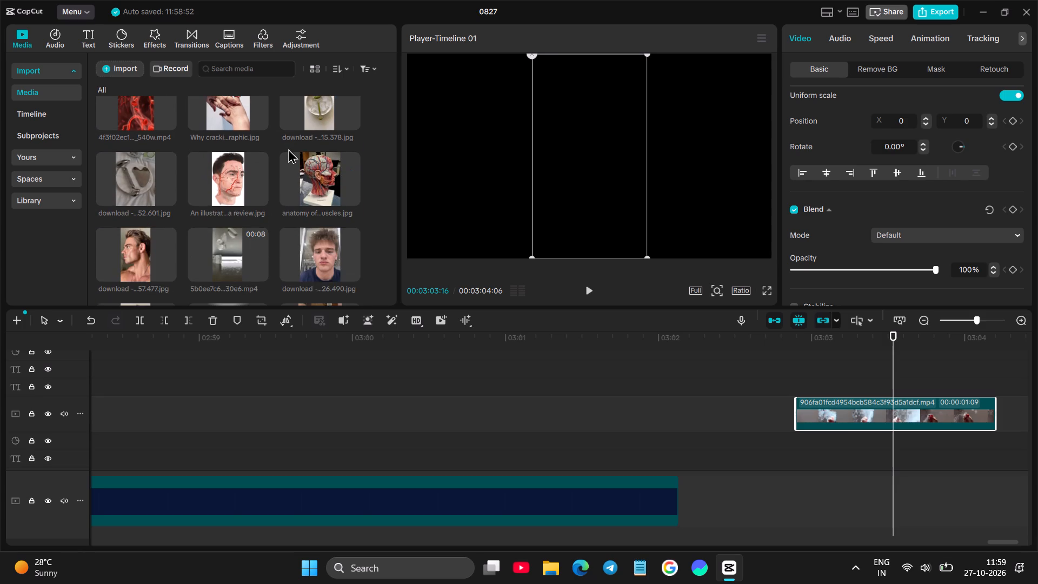
scroll(288, 149, "down", 1)
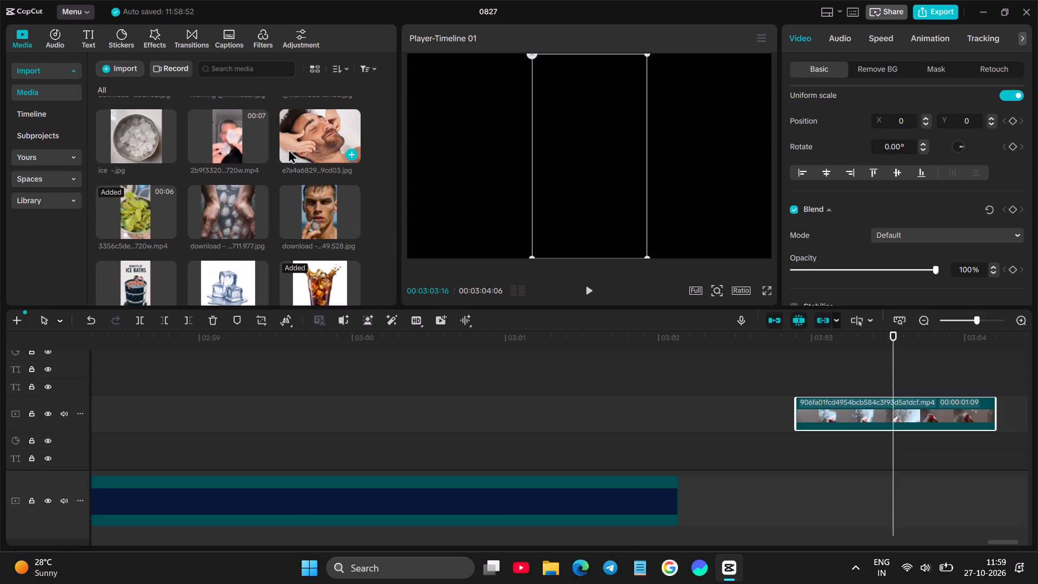
scroll(288, 149, "down", 2)
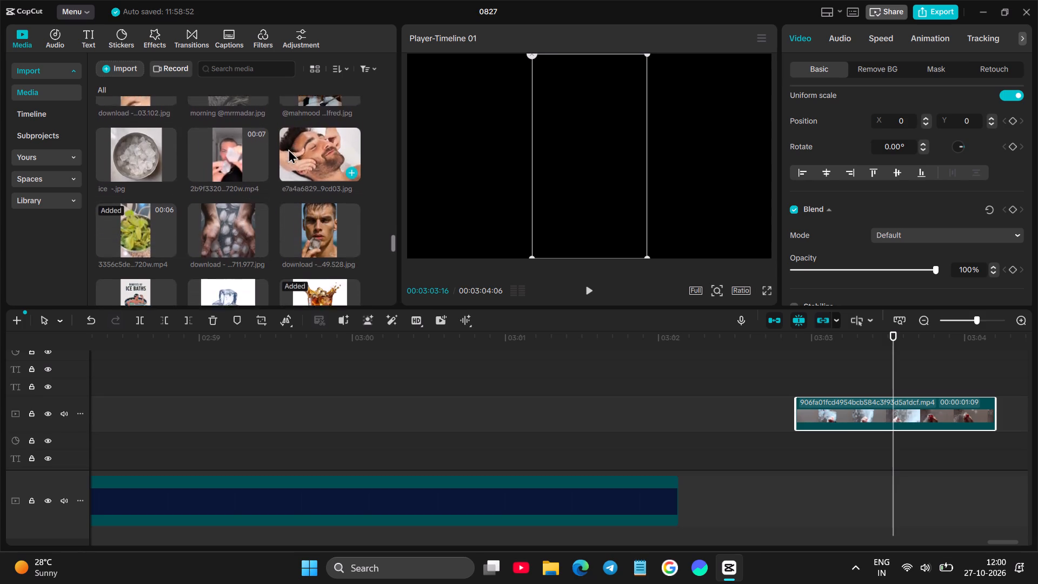
scroll(288, 149, "down", 1)
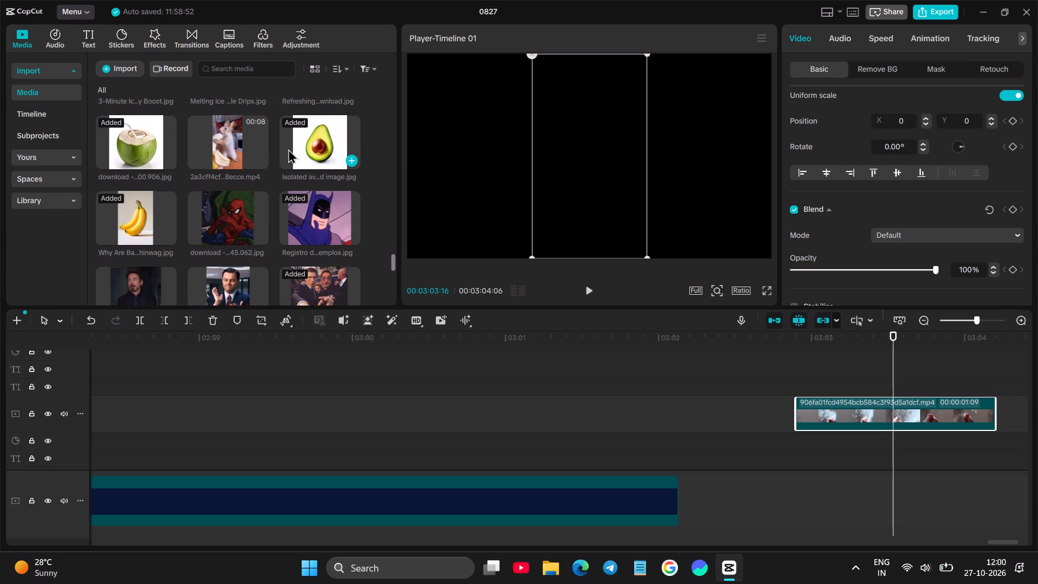
scroll(288, 149, "down", 1)
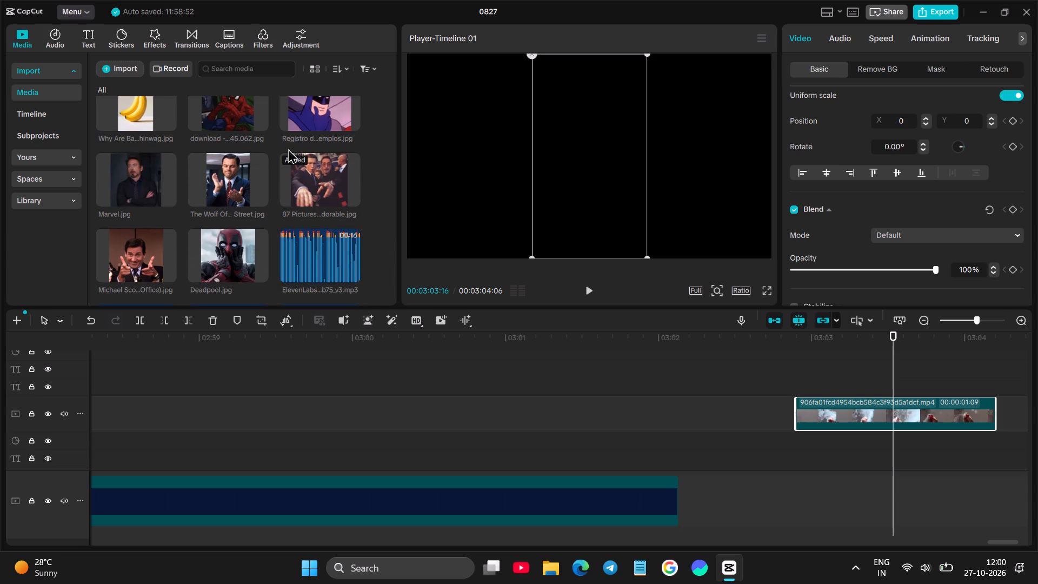
scroll(288, 149, "down", 2)
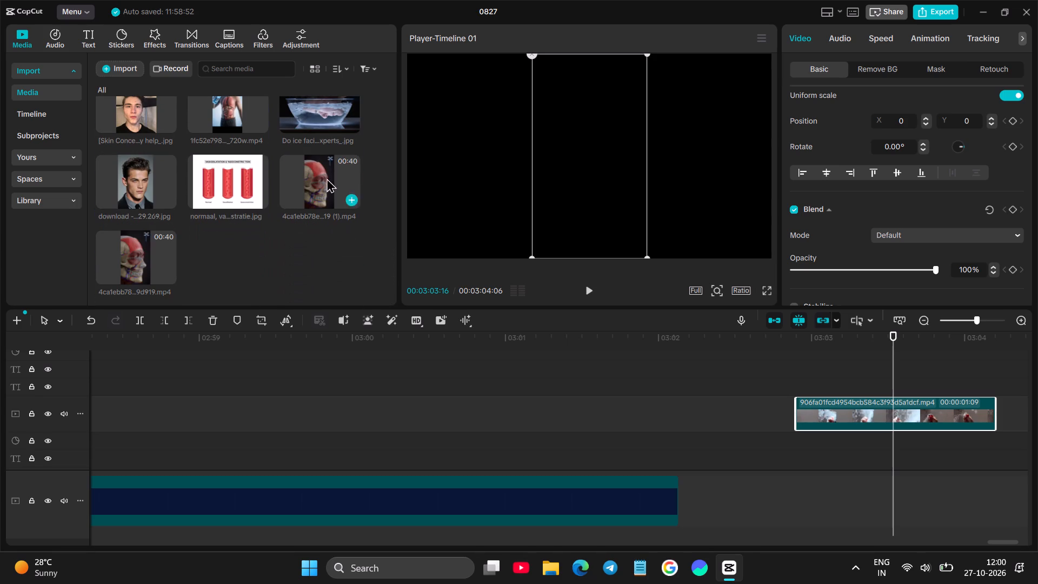
scroll(797, 427, "up", 2, "ctrl")
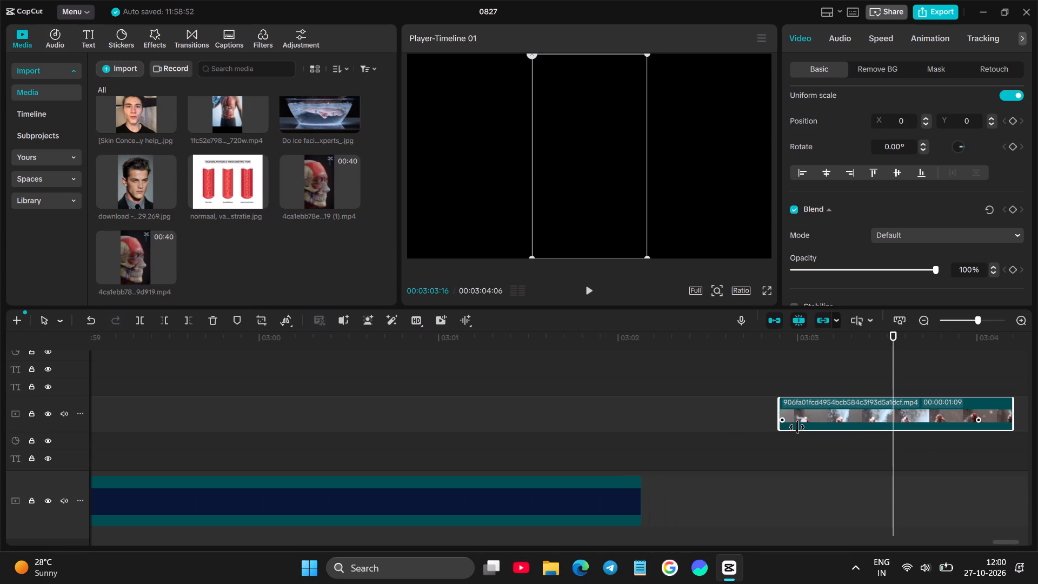
scroll(797, 427, "down", 4, "ctrl")
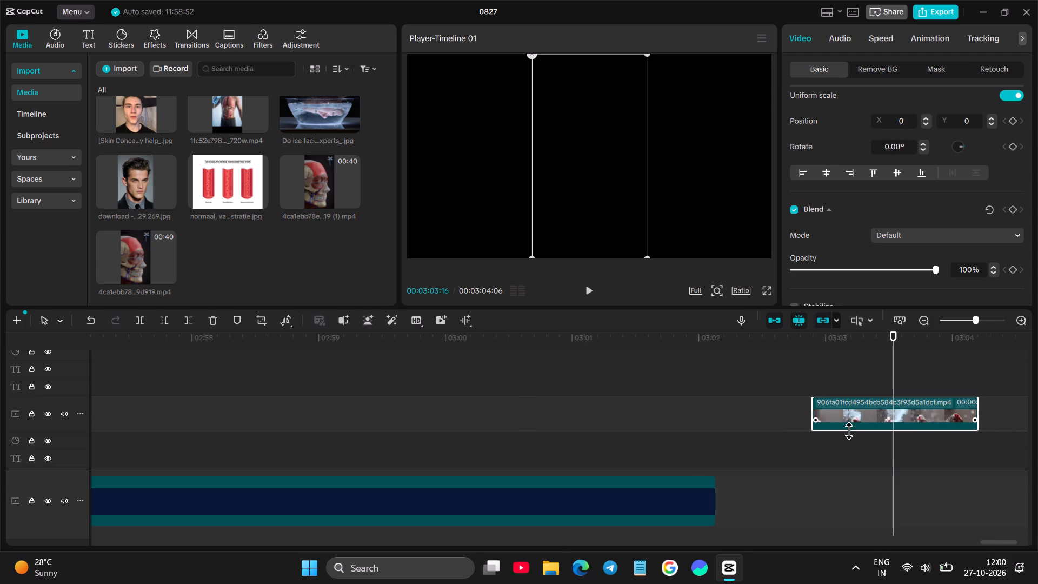
scroll(420, 196, "up", 1)
scroll(343, 178, "up", 1)
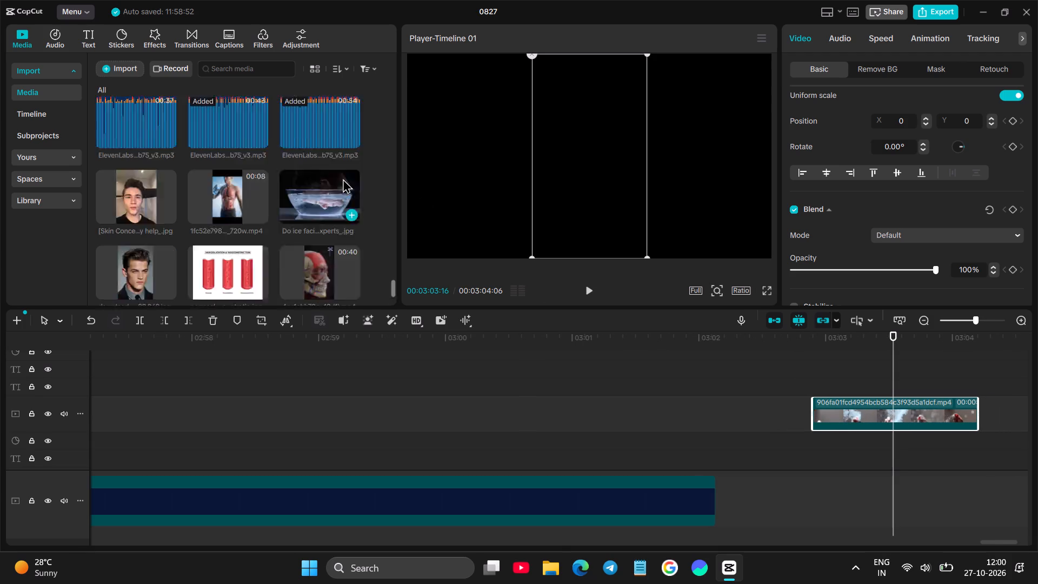
scroll(343, 178, "up", 1)
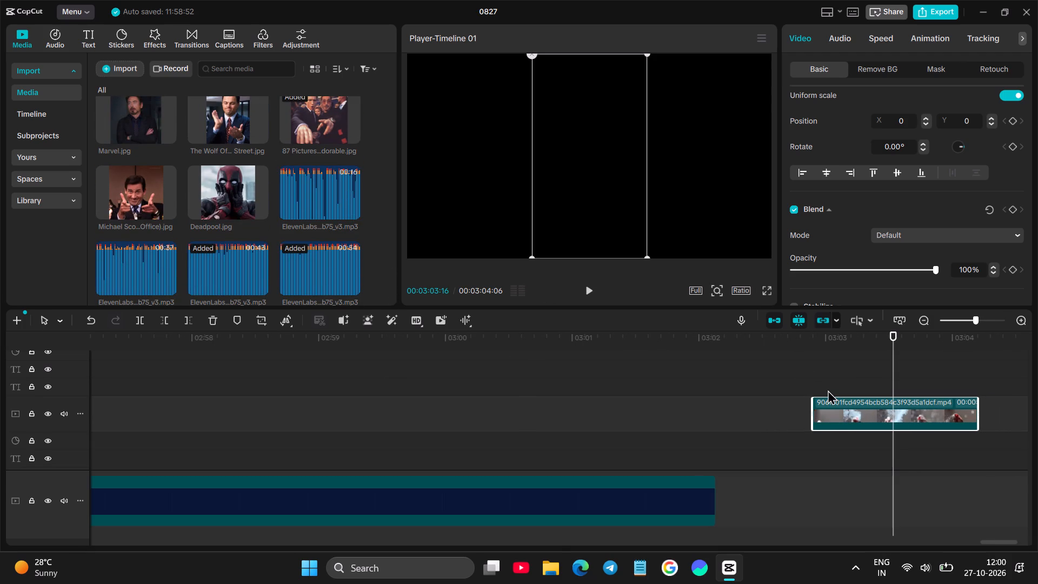
Delete the 906fa01fcd4954 copy placed past the background clip's end at about 03:03.
key("BackSpace")
Play the timeline from about 00:58 over the salt image, and place the playhead at 00:58:27 where the 906fa01fcd4954 clip begins.
scroll(427, 403, "down", 6, "ctrl")
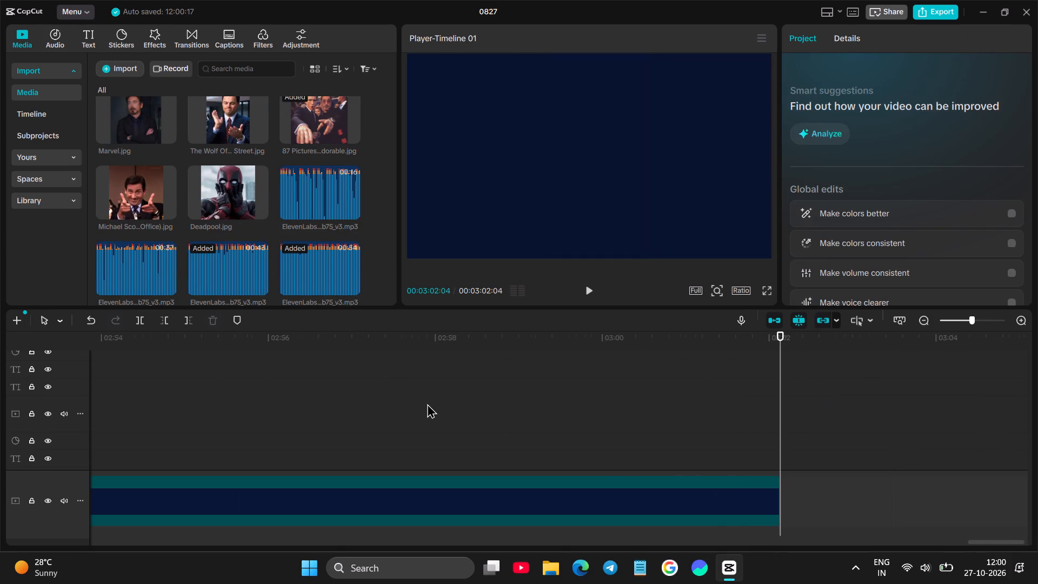
scroll(427, 403, "down", 7, "ctrl")
scroll(427, 403, "right", 9)
scroll(427, 403, "down", 6, "ctrl")
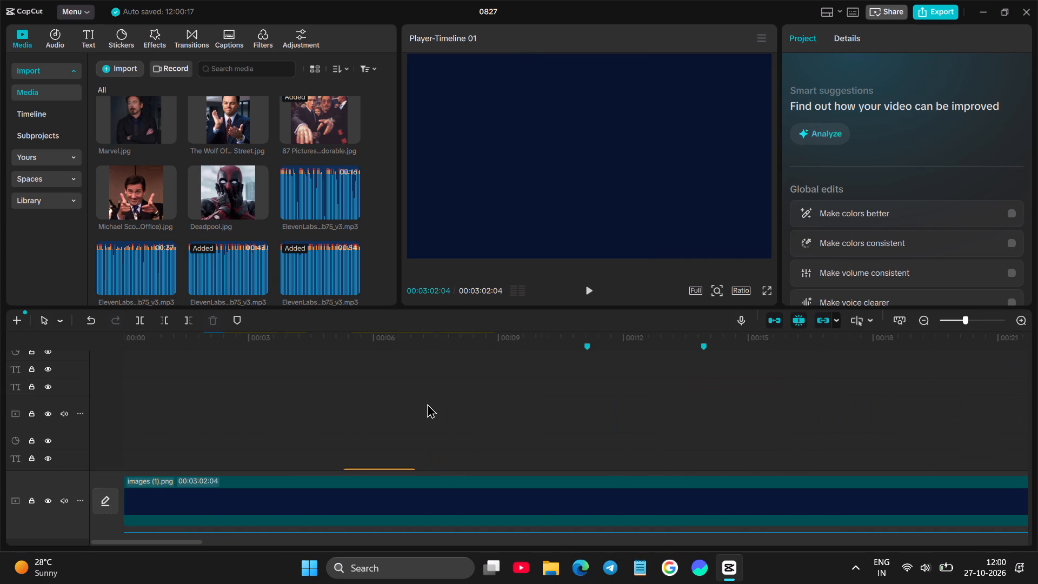
scroll(427, 403, "down", 9, "ctrl")
scroll(631, 416, "left", 1)
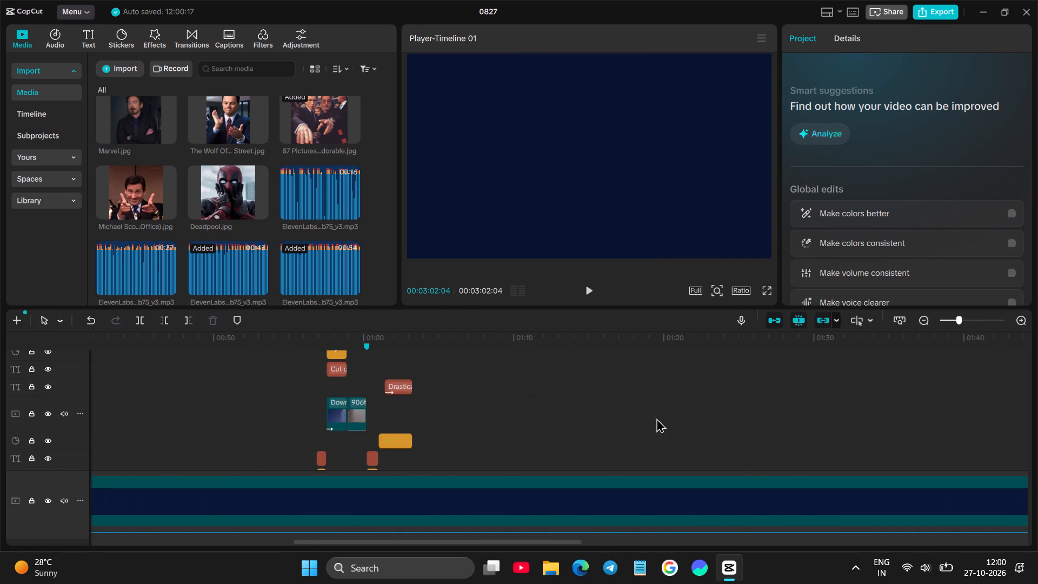
left_click(338, 386)
key("space")
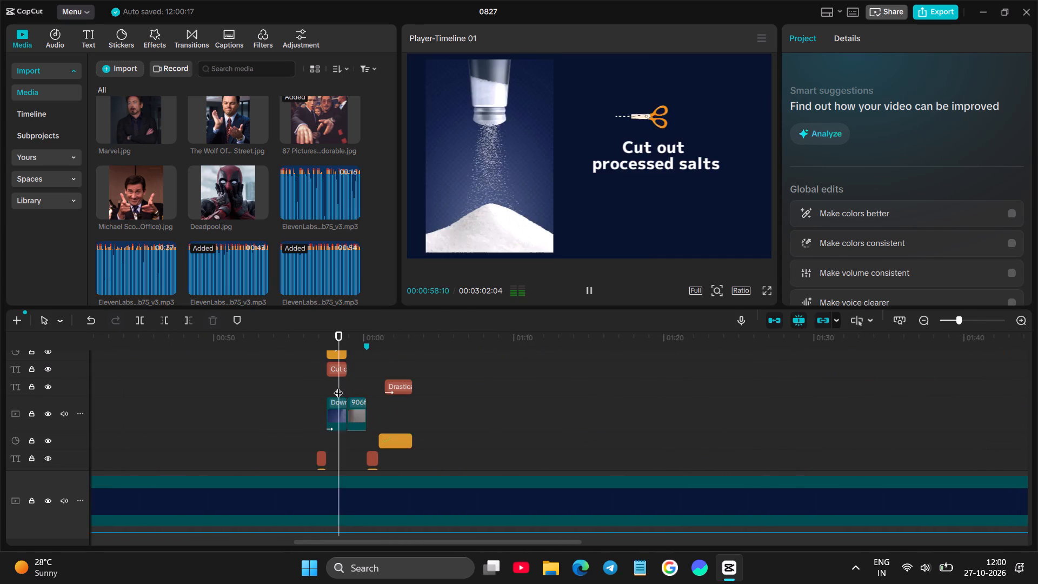
left_click(346, 387)
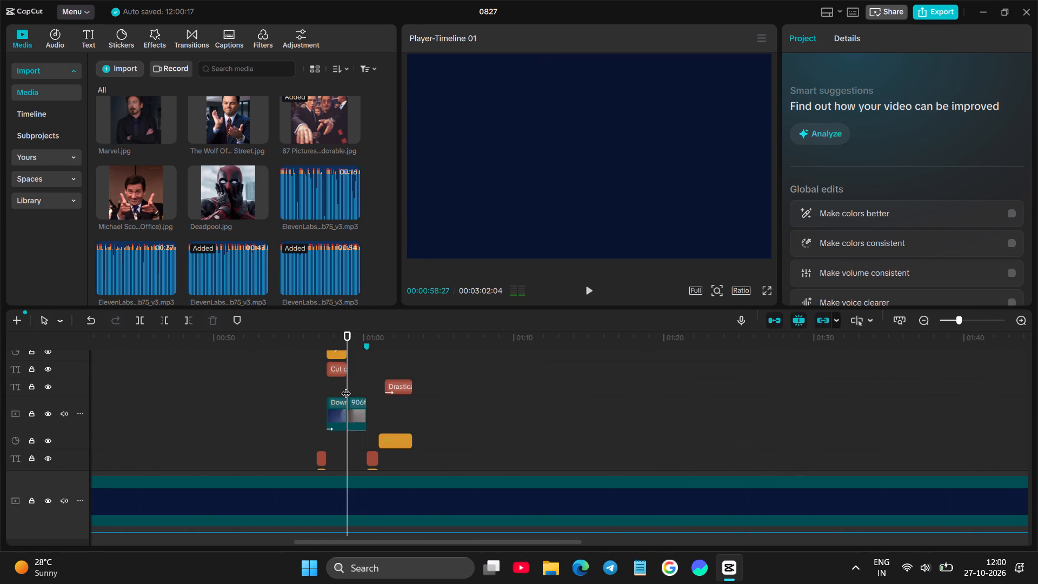
Search the imported media for a replacement for the 906fa01fcd4954 clip and preview the facial roller and gua sha image.
scroll(259, 196, "down", 2)
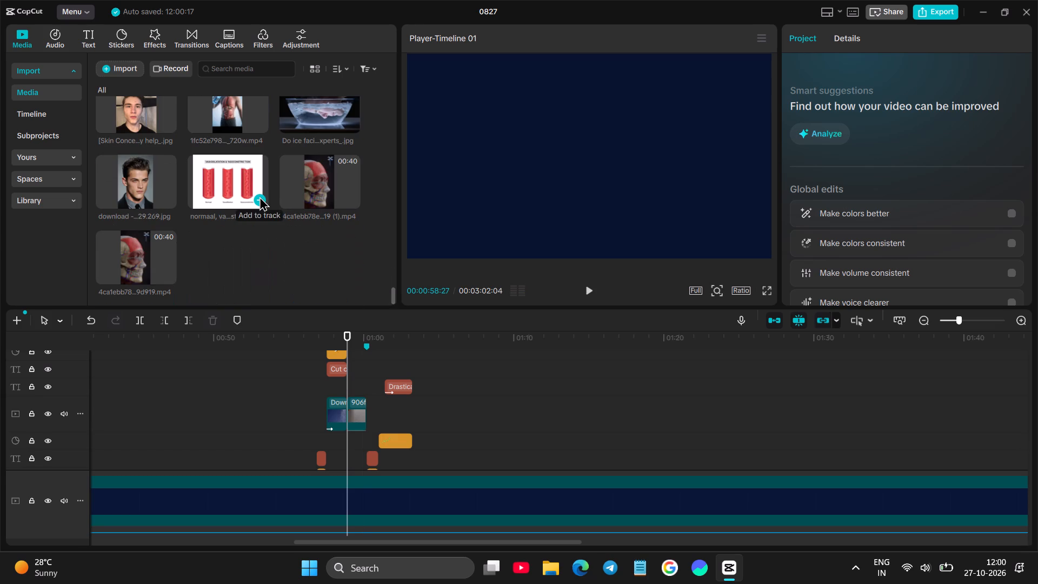
scroll(259, 196, "up", 2)
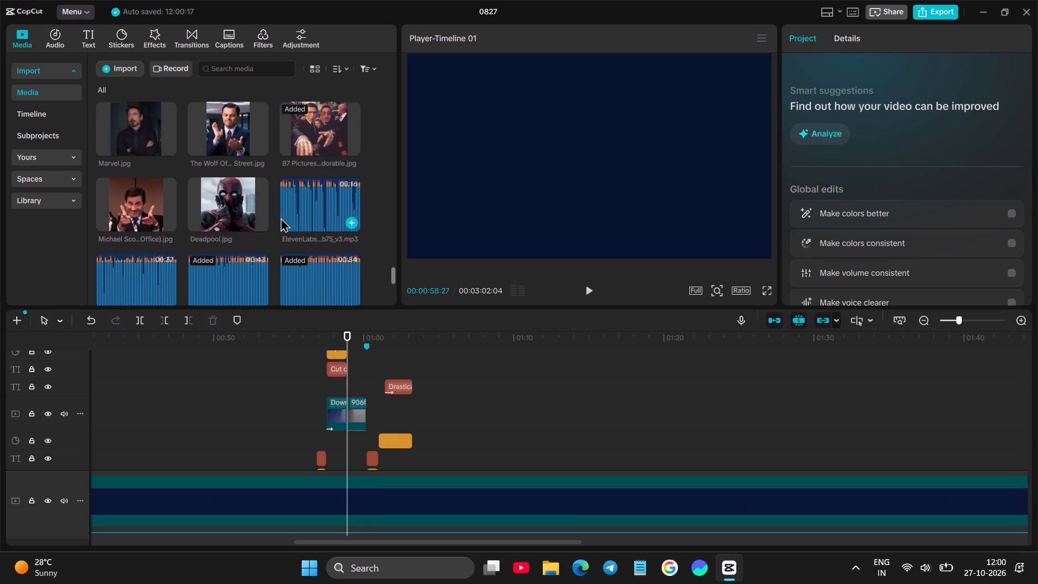
scroll(300, 218, "down", 1)
left_click(303, 143)
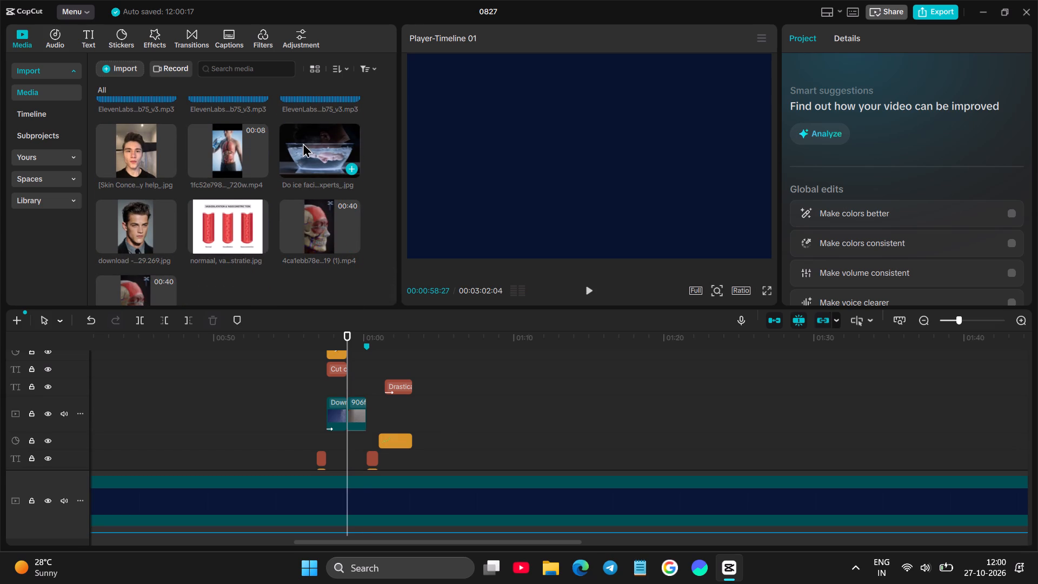
left_click(312, 172)
scroll(312, 172, "up", 1)
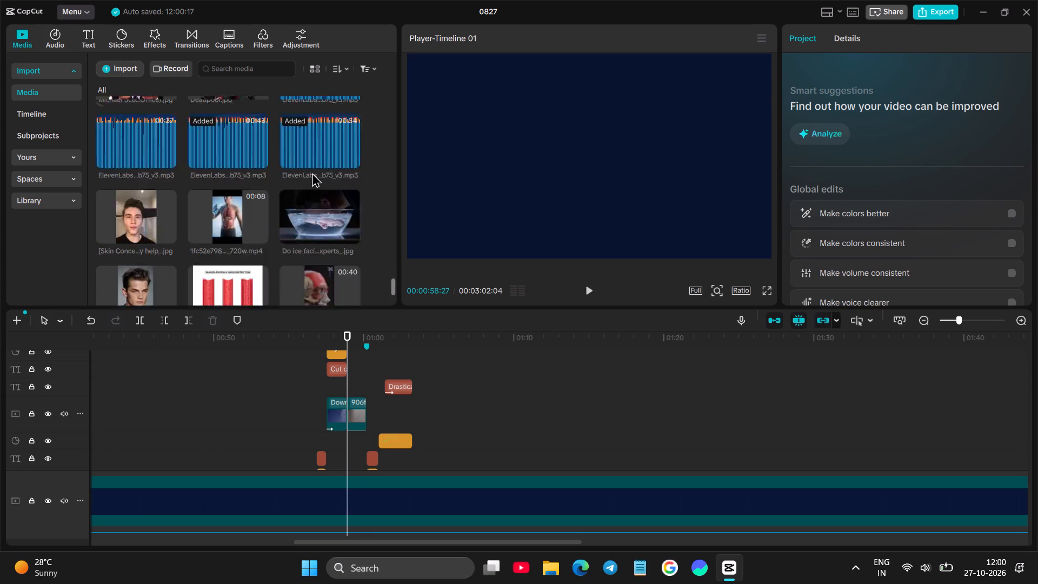
scroll(312, 172, "up", 1)
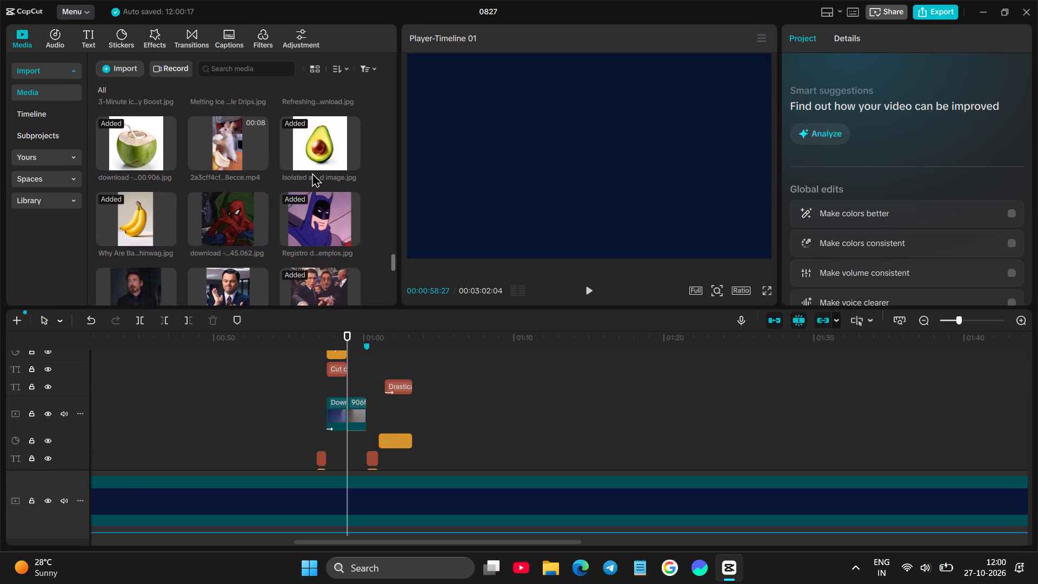
scroll(241, 164, "up", 1)
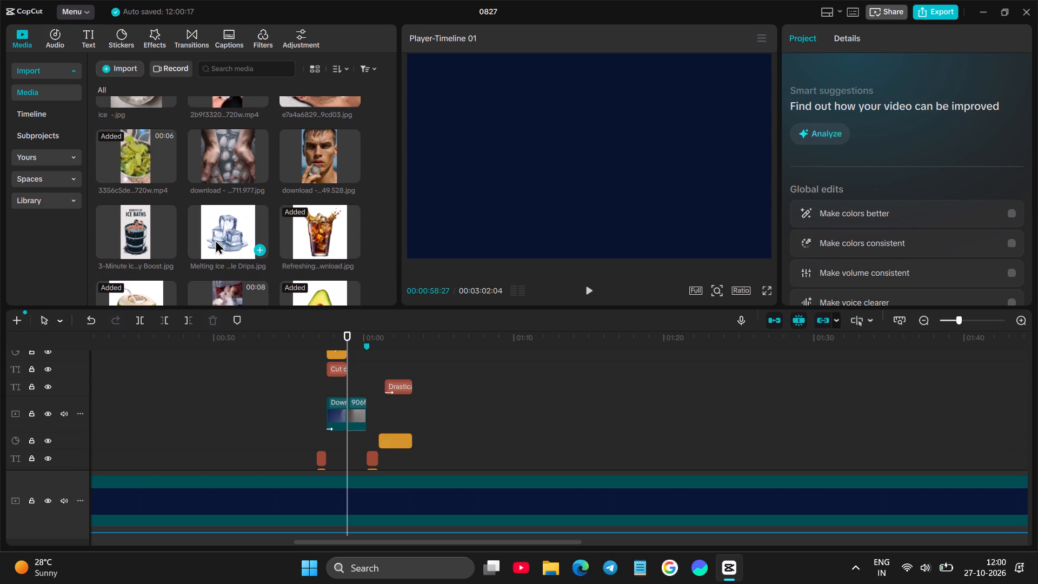
scroll(215, 240, "up", 1)
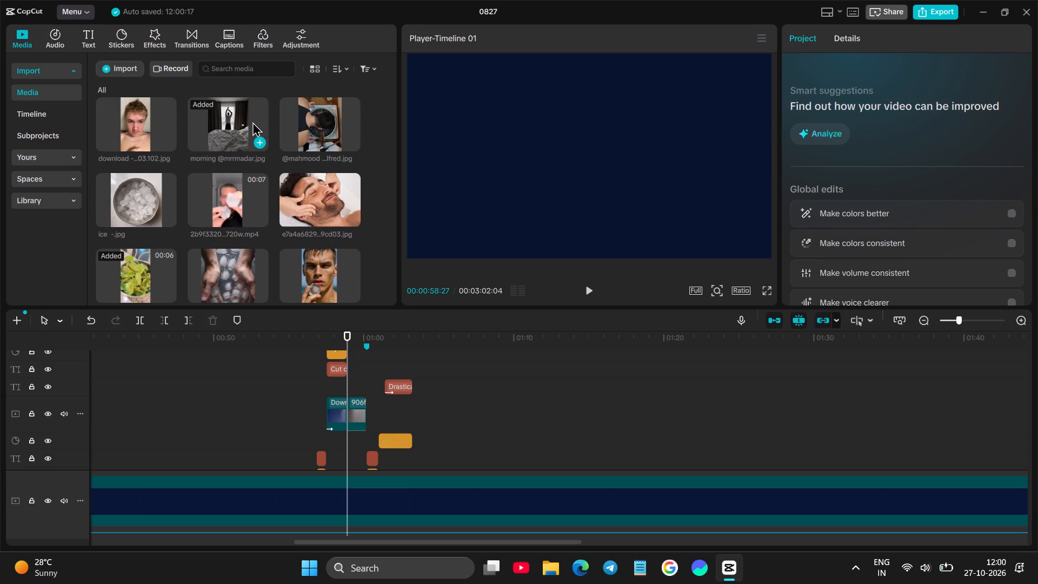
scroll(252, 122, "up", 1)
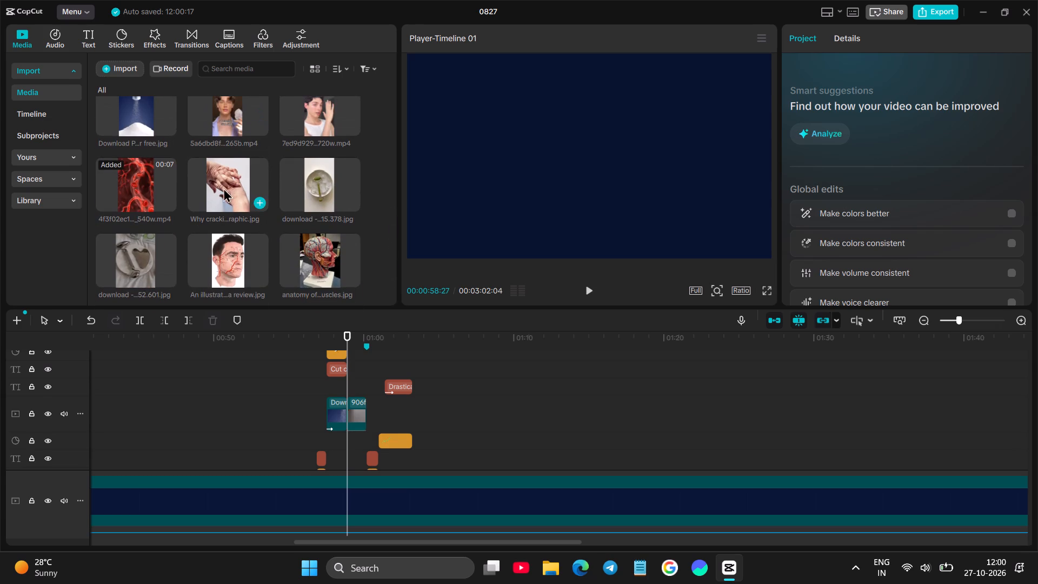
left_click(142, 256)
left_click(142, 256)
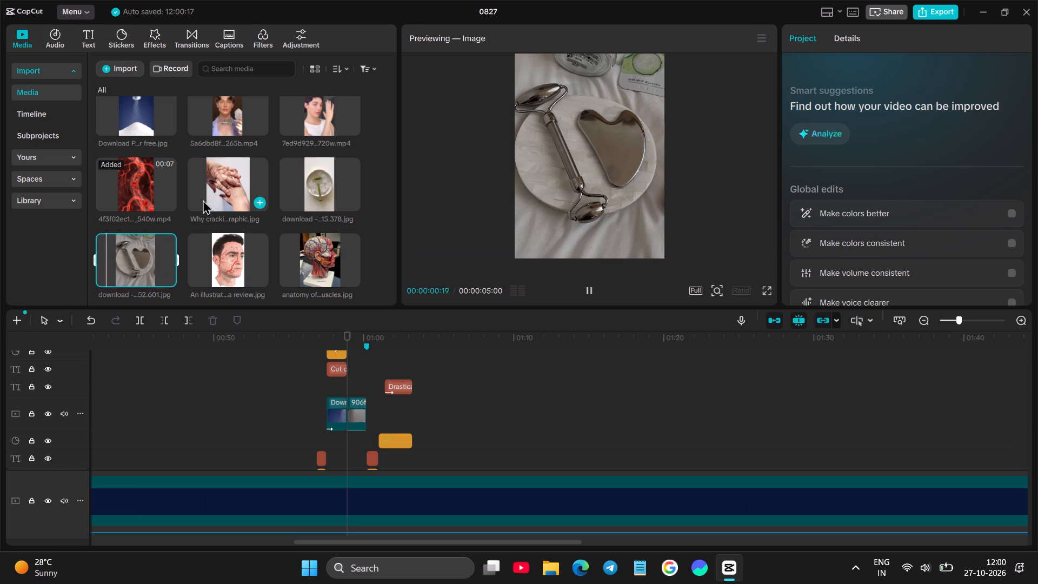
Preview the jade roller image and browse the neighbouring imported media for a replacement for the 906fa01fc clip.
left_click(203, 200)
left_click(335, 170)
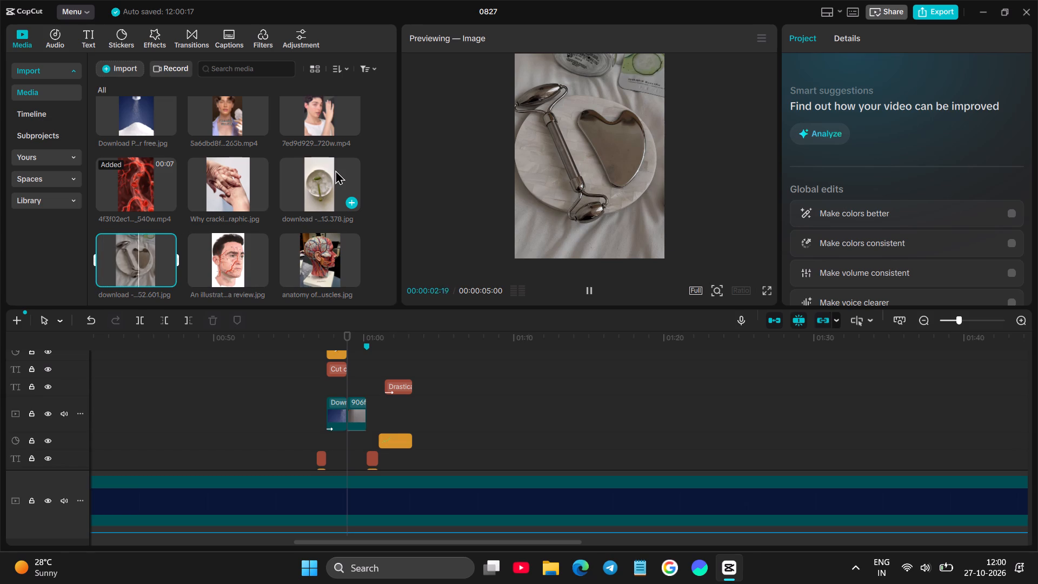
left_click(335, 170)
scroll(284, 164, "up", 1)
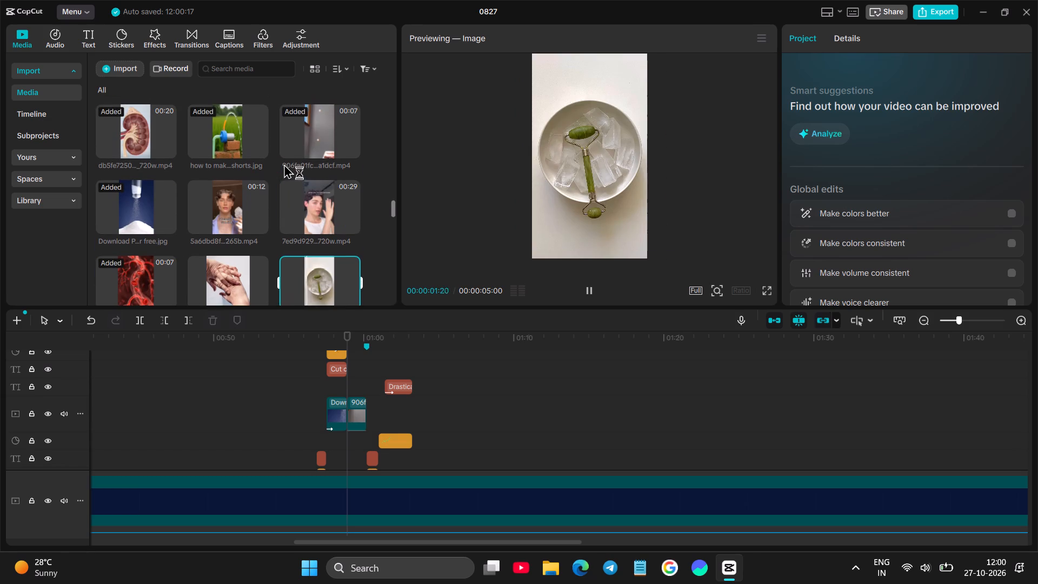
scroll(284, 164, "up", 2)
scroll(191, 242, "down", 1)
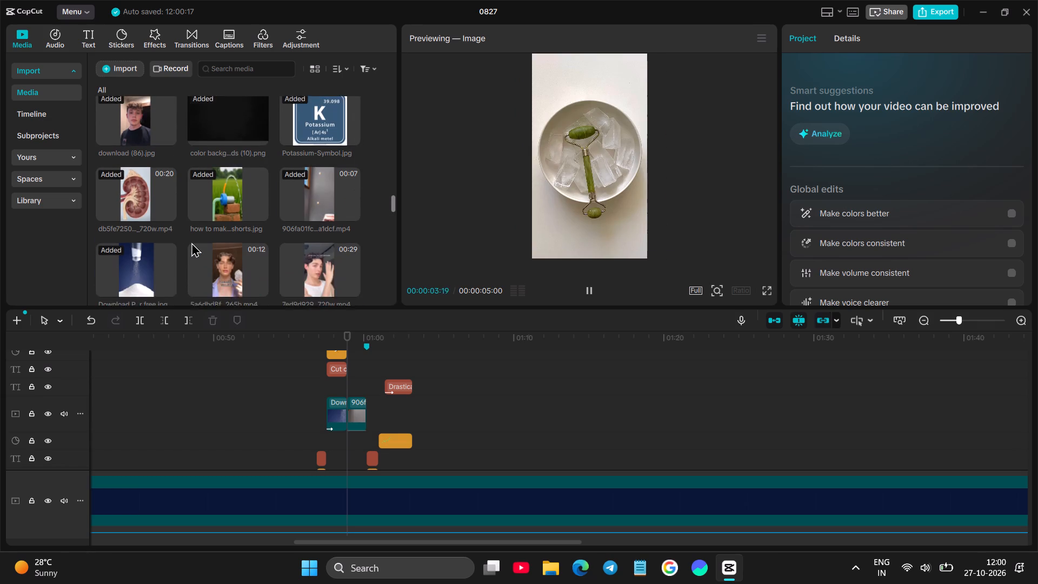
scroll(191, 242, "down", 1)
left_click(153, 256)
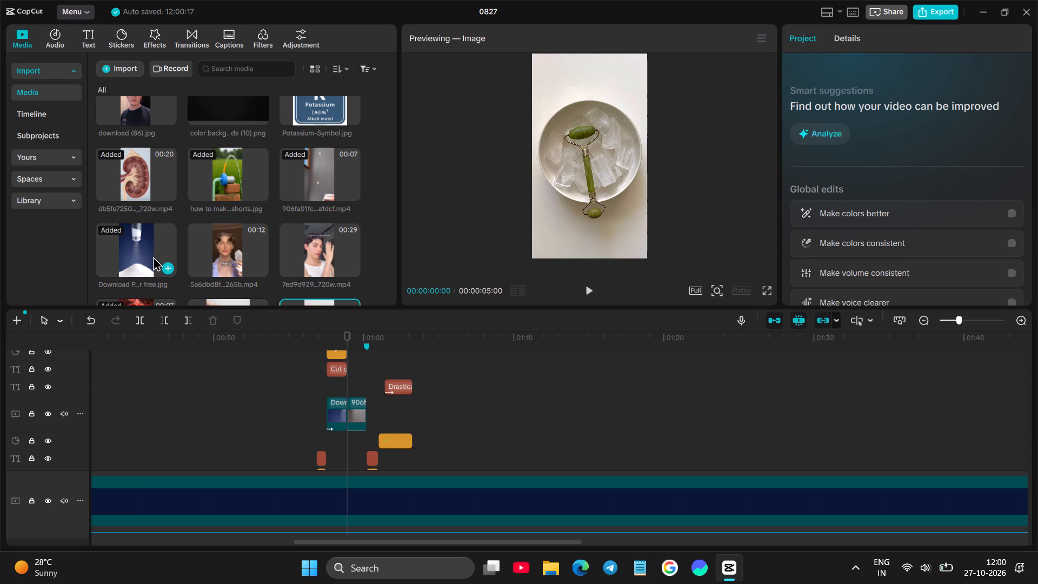
scroll(233, 188, "up", 1)
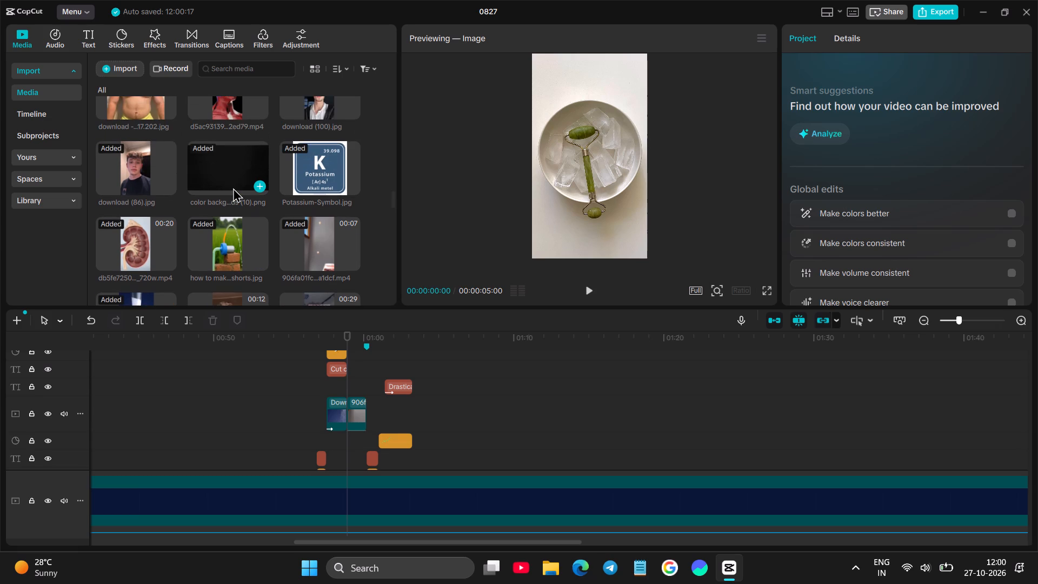
Preview the 906fa01fc video in the imported media and compare it with the water pump image.
left_click_drag(267, 208, 290, 249)
left_click(290, 249)
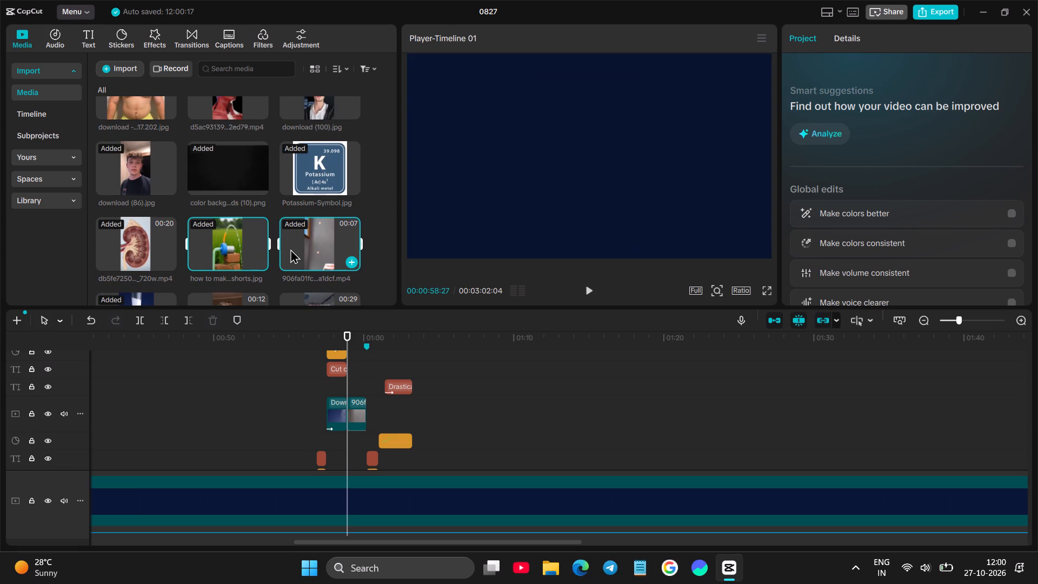
left_click(290, 249)
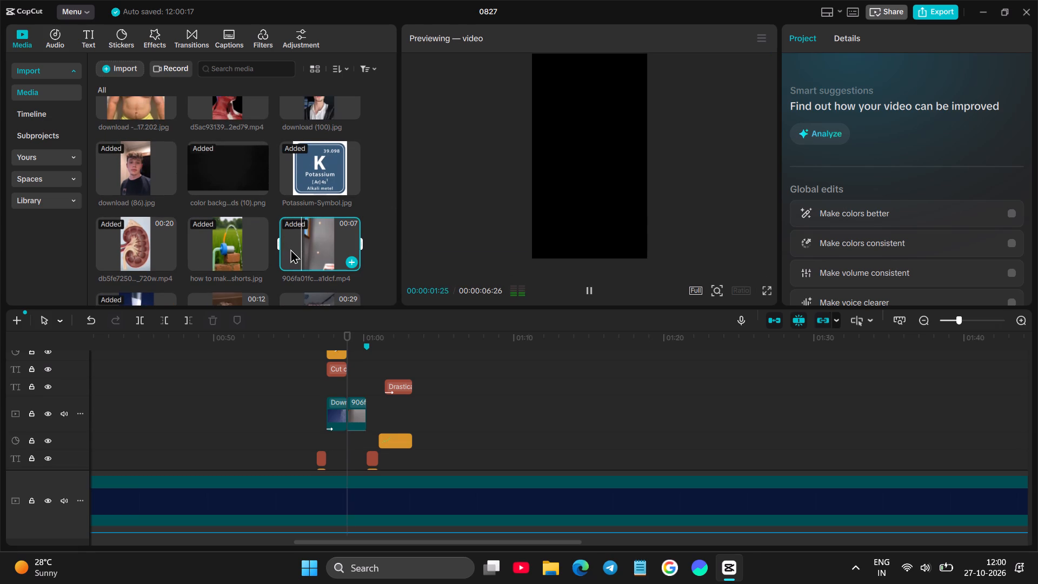
double_click(290, 249)
left_click(217, 240)
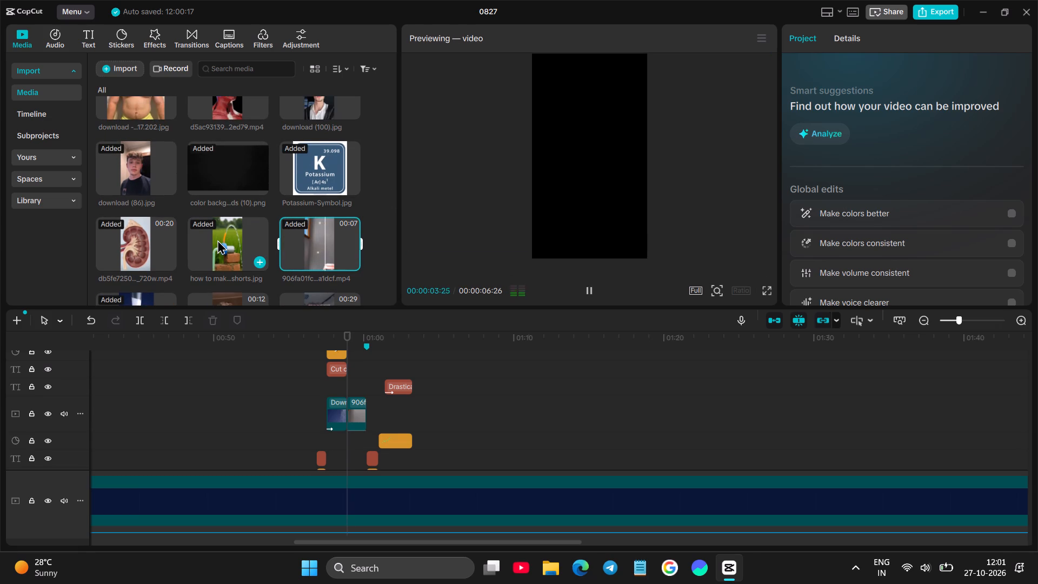
double_click(217, 240)
left_click(313, 240)
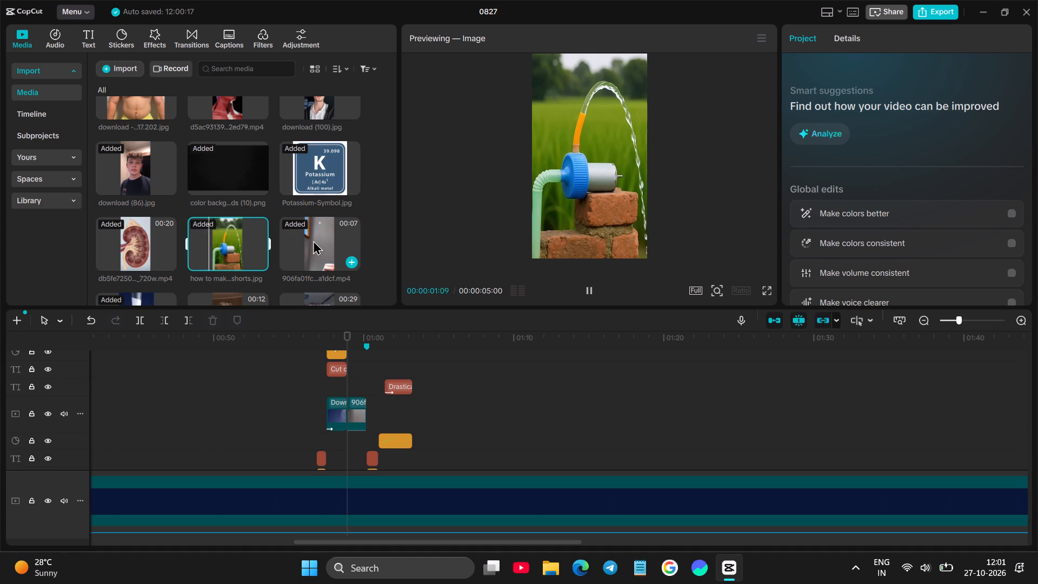
left_click(340, 232)
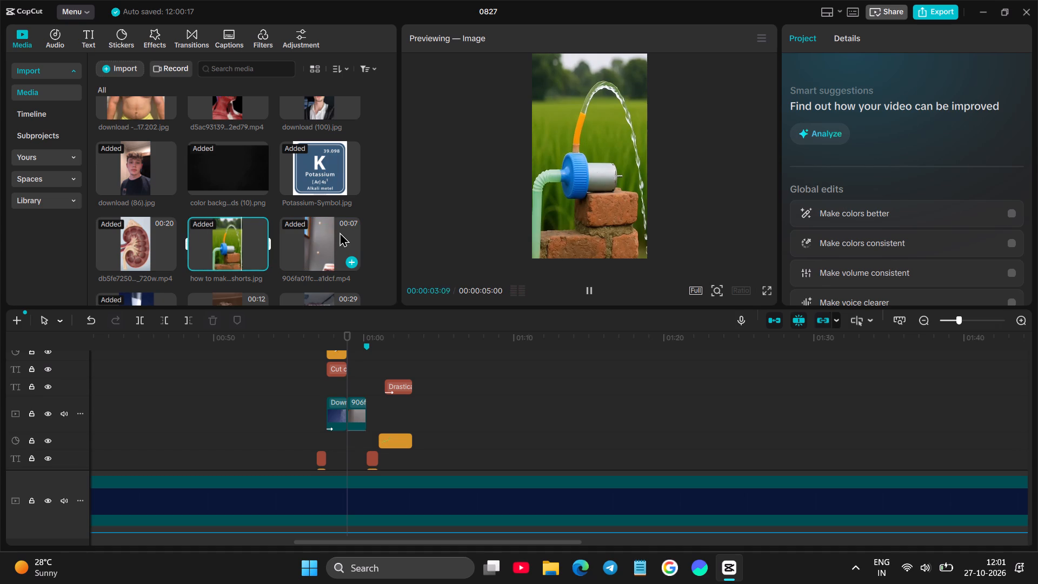
double_click(340, 232)
Delete the 906fa01fc video from the imported media, together with its clip on the timeline.
right_click(340, 232)
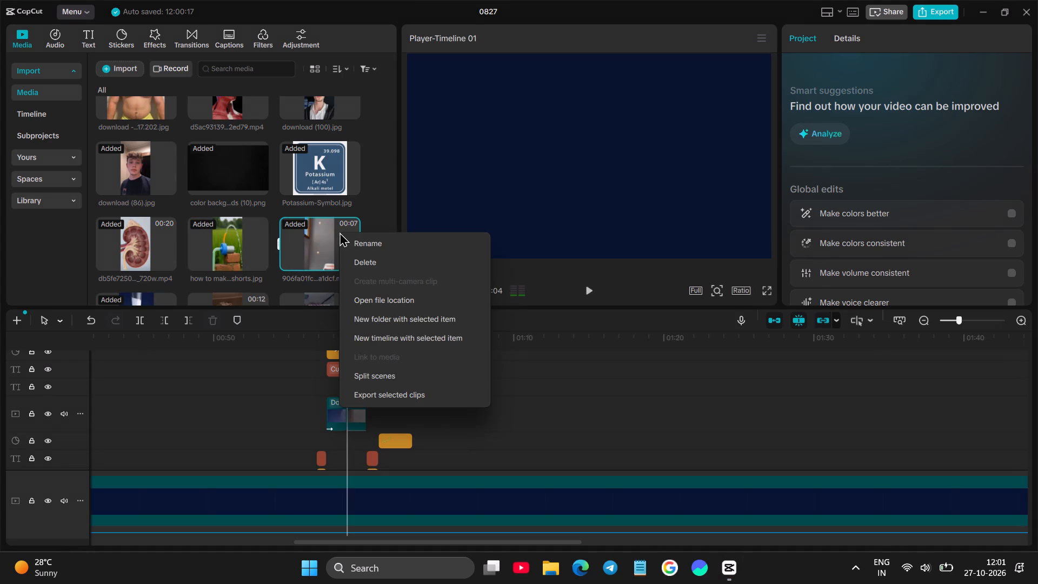
left_click(303, 255)
left_click(303, 255)
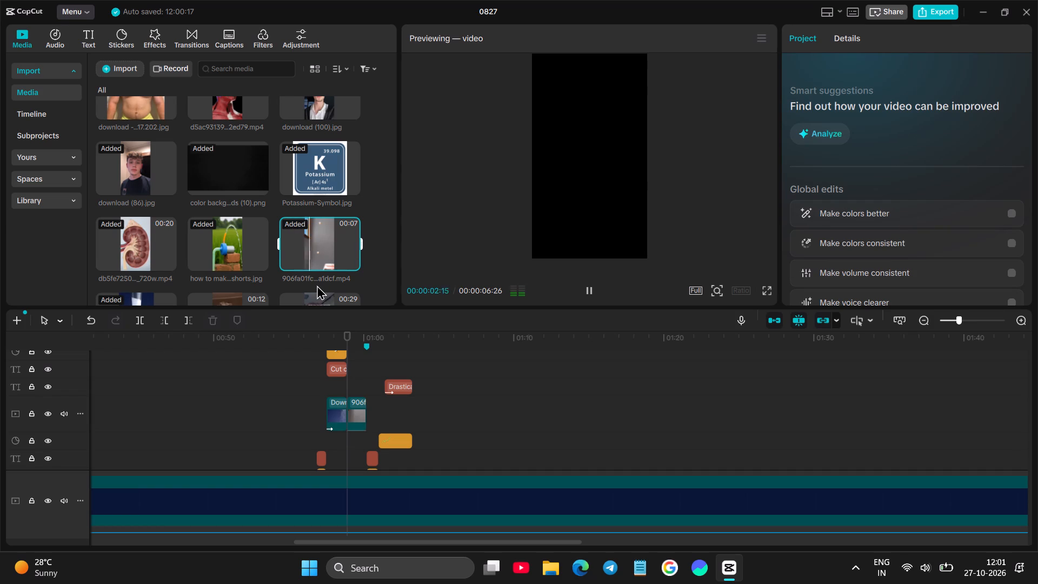
key("BackSpace")
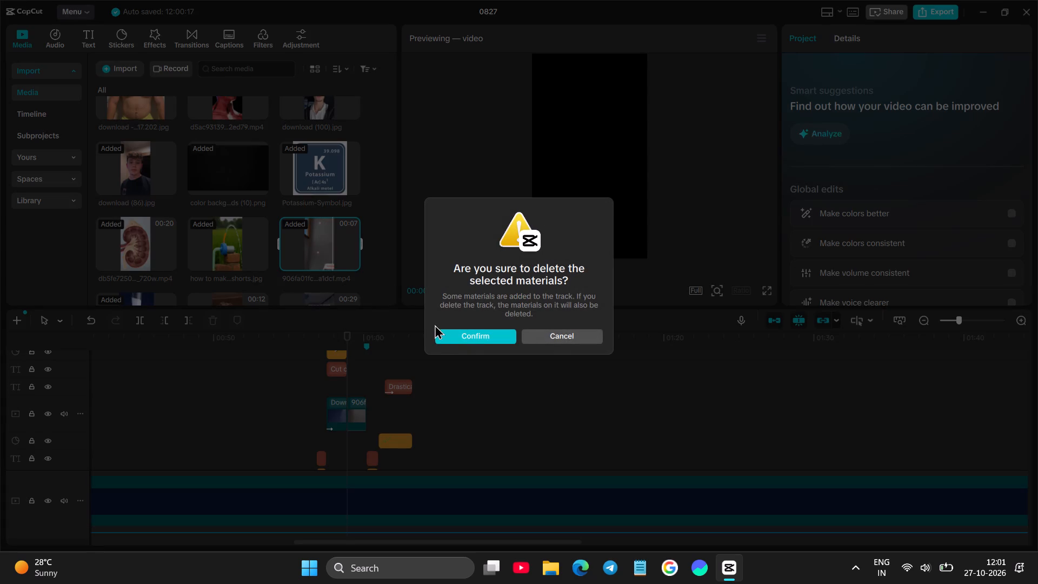
left_click(443, 336)
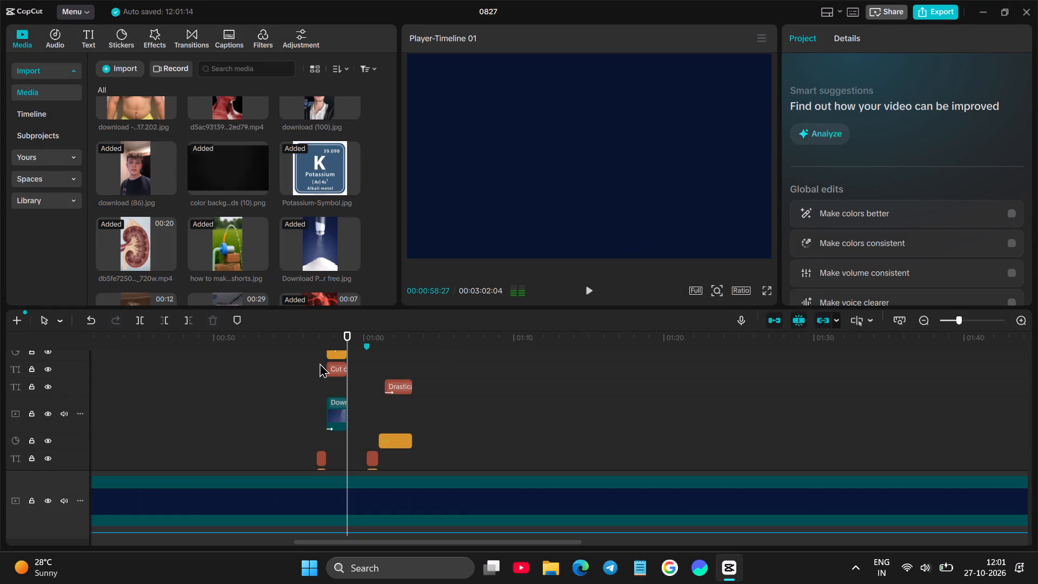
Play the timeline from the salt image through the emptied gap, and place the playhead at 00:58:27.
left_click(320, 363)
key("space")
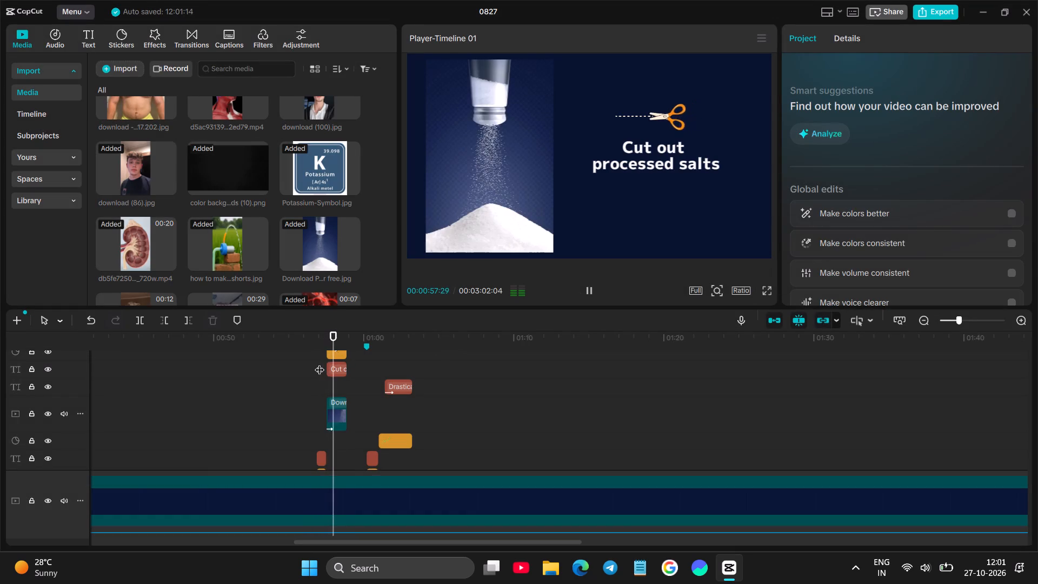
left_click(321, 364)
key("space")
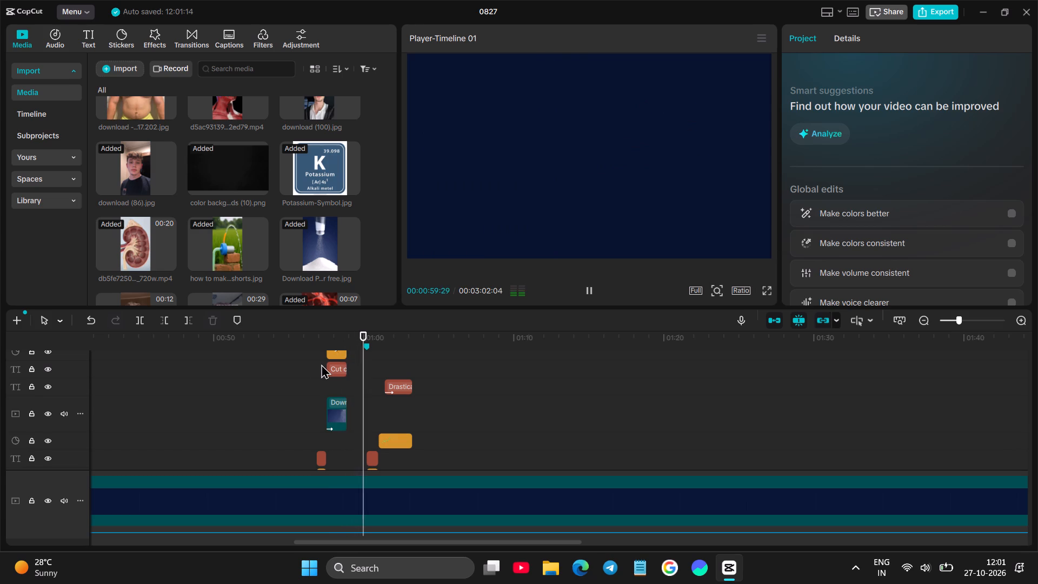
left_click(345, 386)
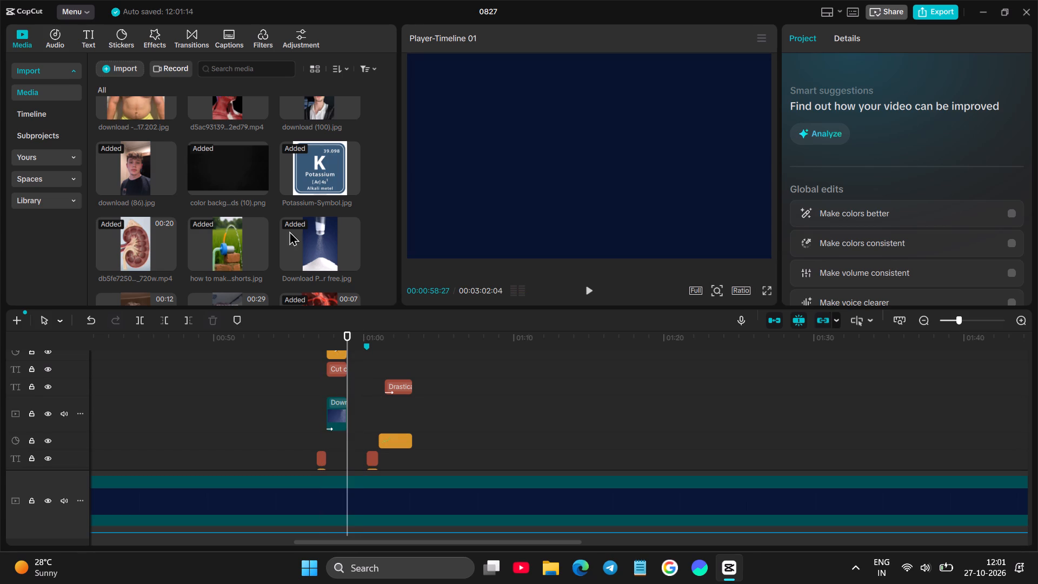
Search the sticker library for "bomb".
scroll(272, 169, "up", 1)
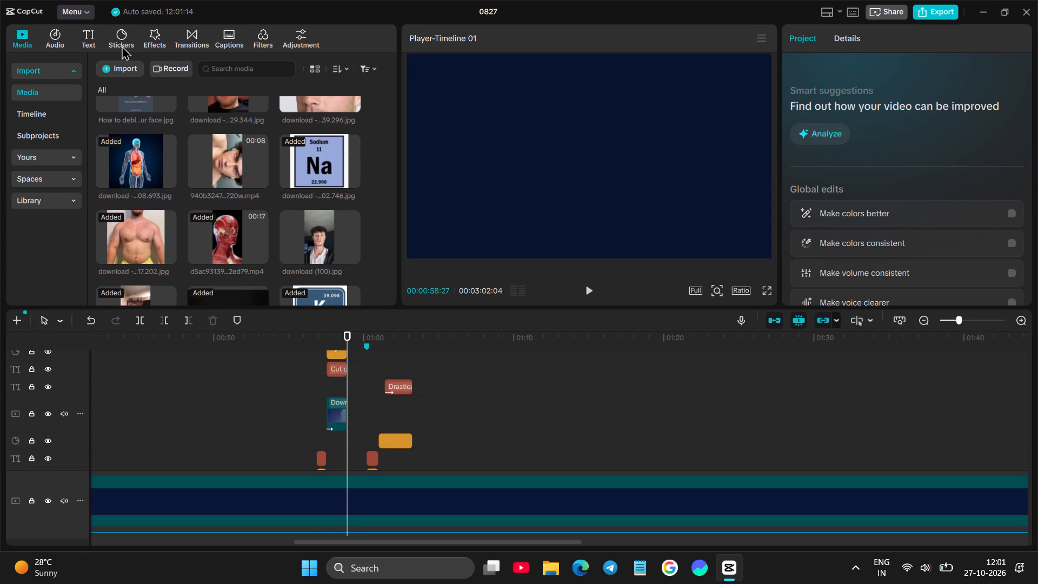
left_click(122, 45)
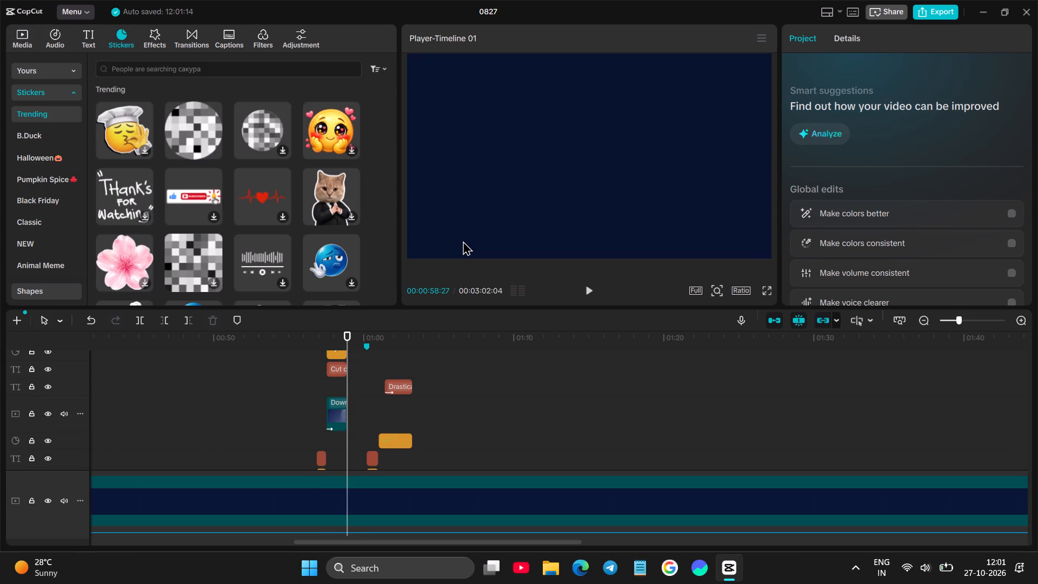
left_click(269, 62)
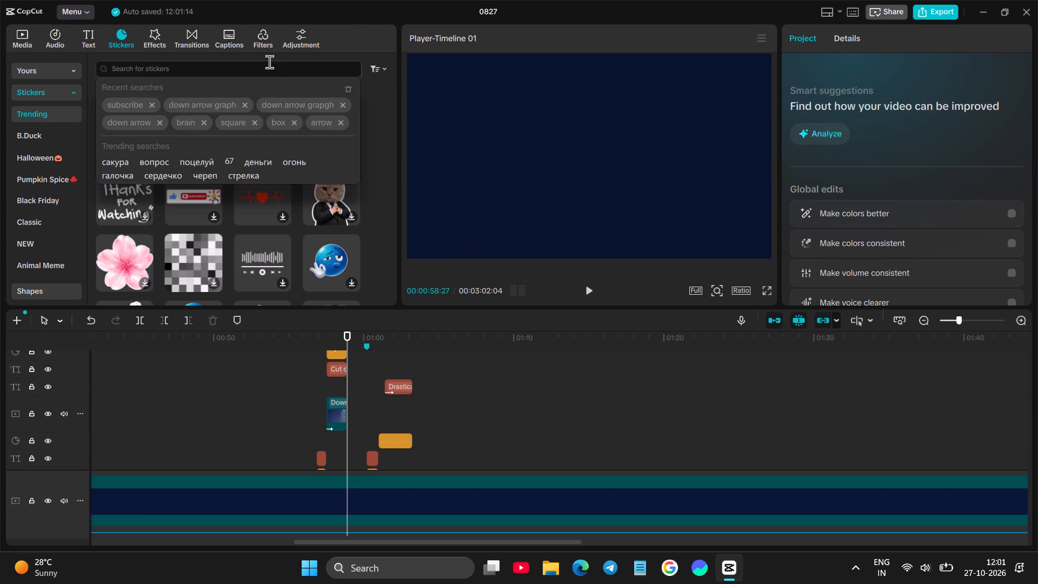
type("bomb")
key("Return")
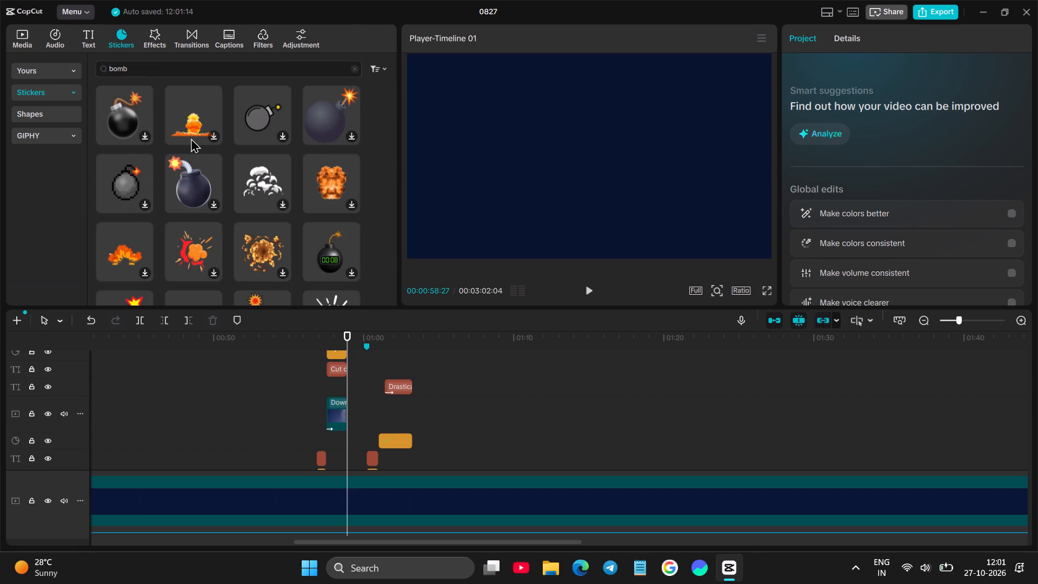
Download and preview the two dark shaded bomb stickers with burning fuses.
left_click(188, 180)
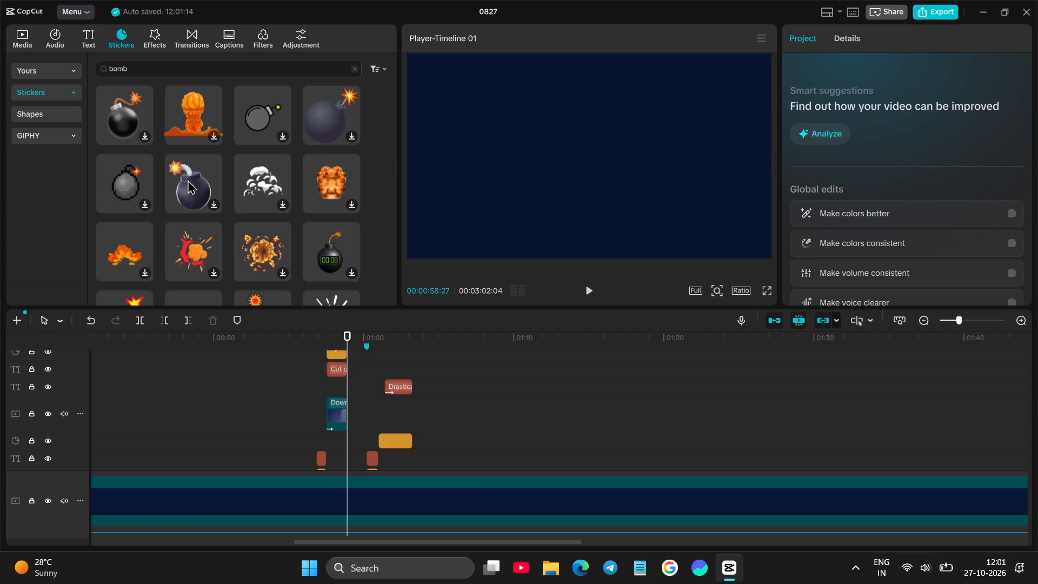
left_click(214, 202)
triple_click(214, 202)
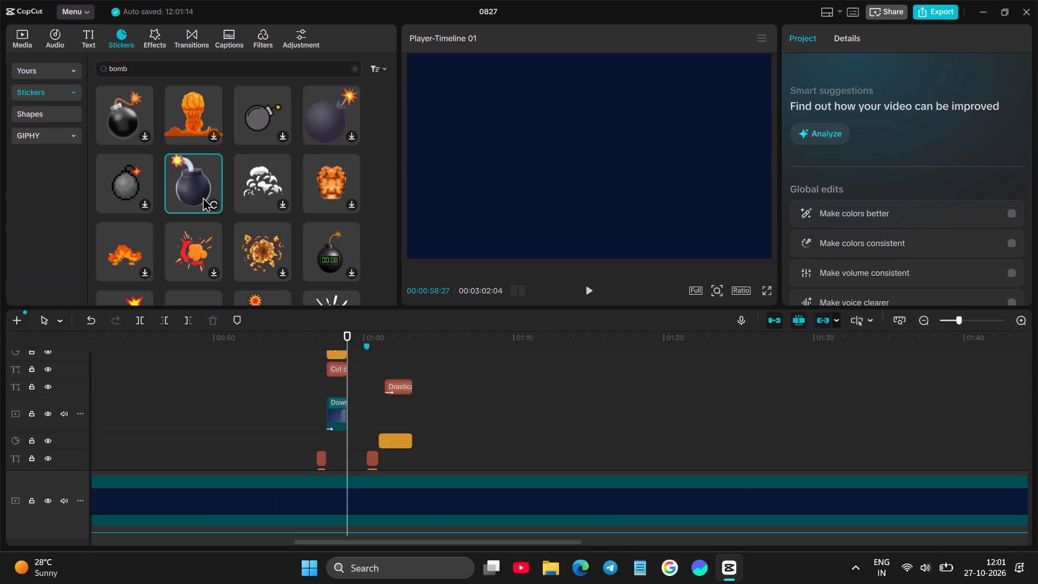
left_click(325, 112)
left_click(356, 135)
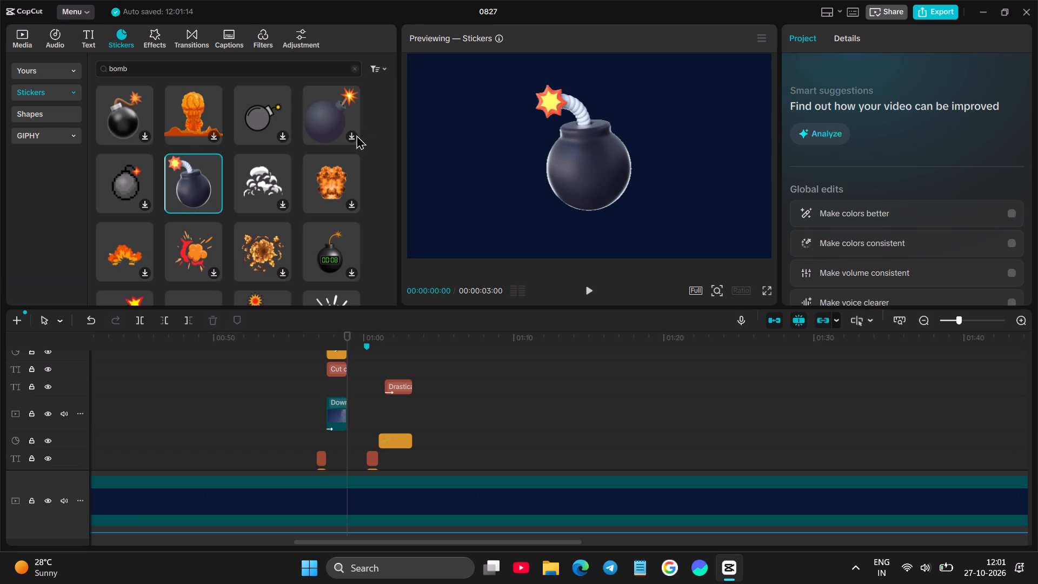
double_click(350, 136)
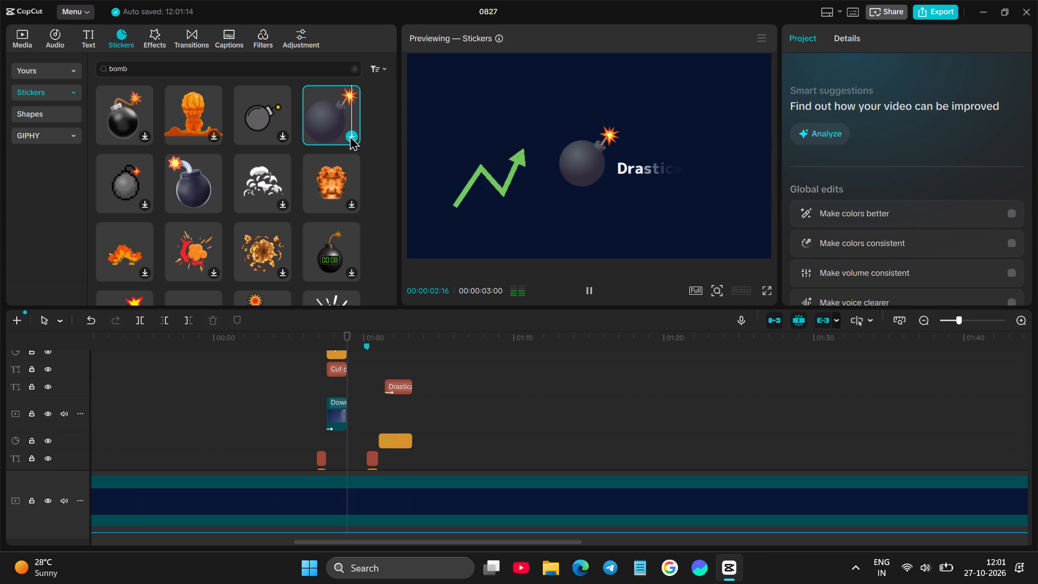
Download the flat grey cartoon bomb sticker and place it at 00:58:27, directly after the scissors sticker.
left_click(266, 120)
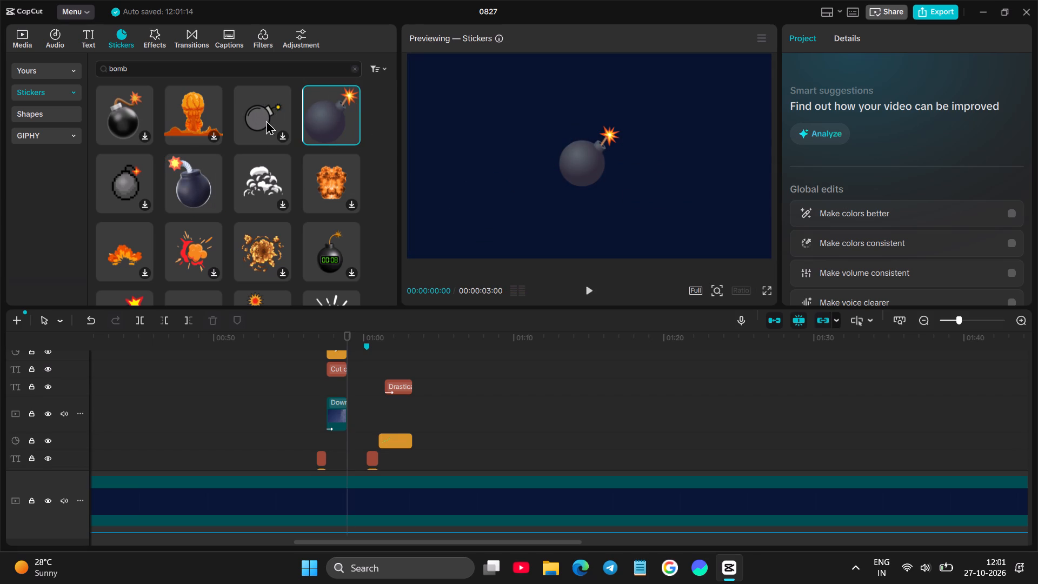
left_click(280, 137)
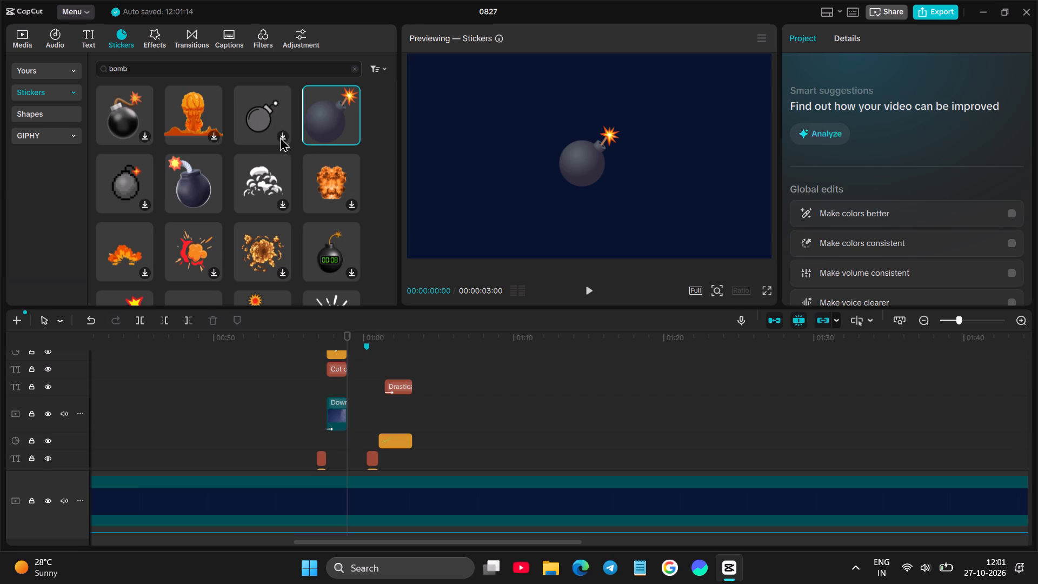
double_click(280, 137)
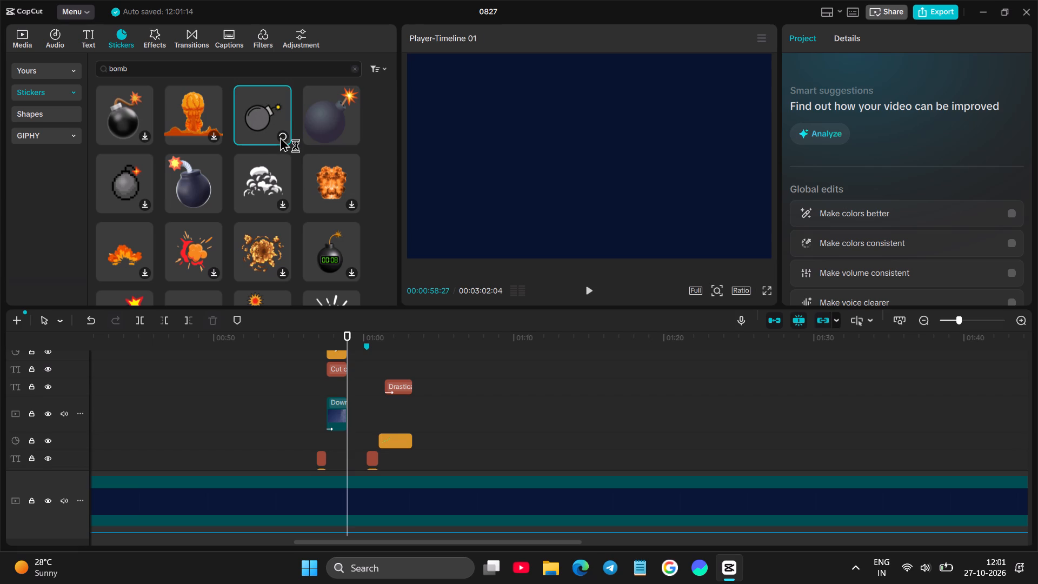
left_click_drag(263, 116, 277, 136)
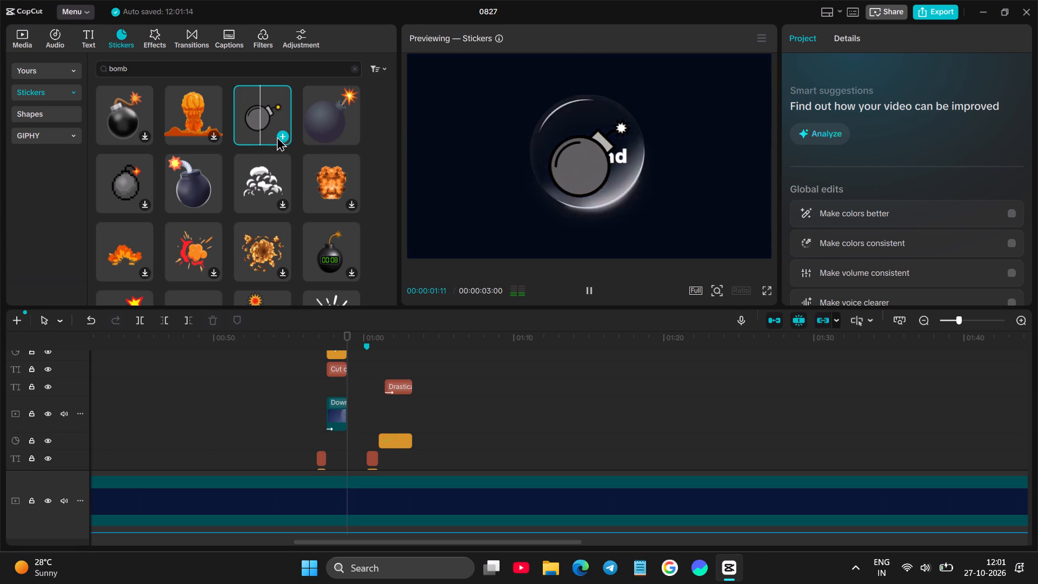
left_click_drag(277, 136, 349, 352)
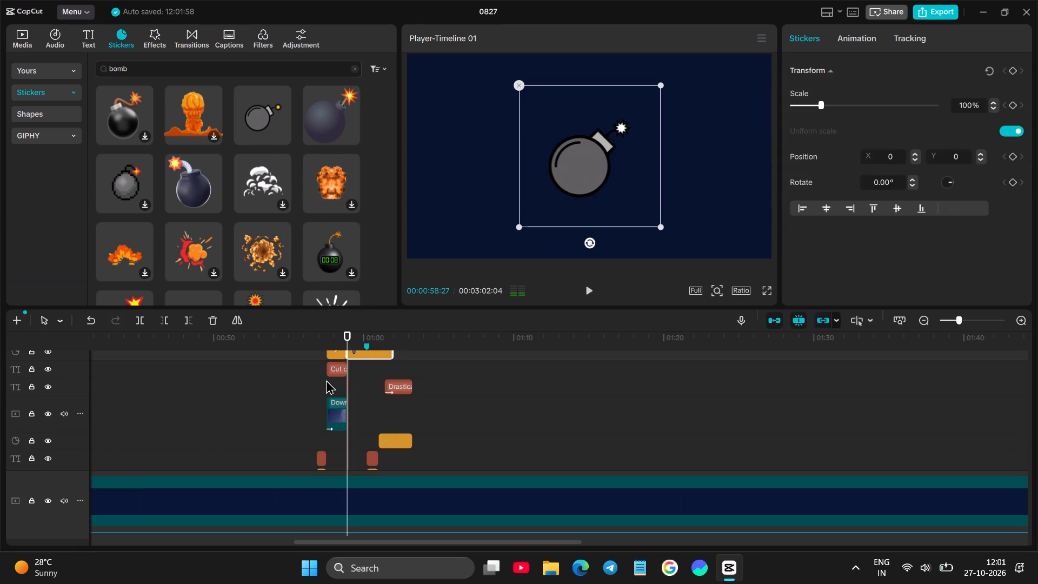
Play the timeline from the salt image into the bomb sticker, pausing at 00:59:02.
left_click(327, 381)
key("space")
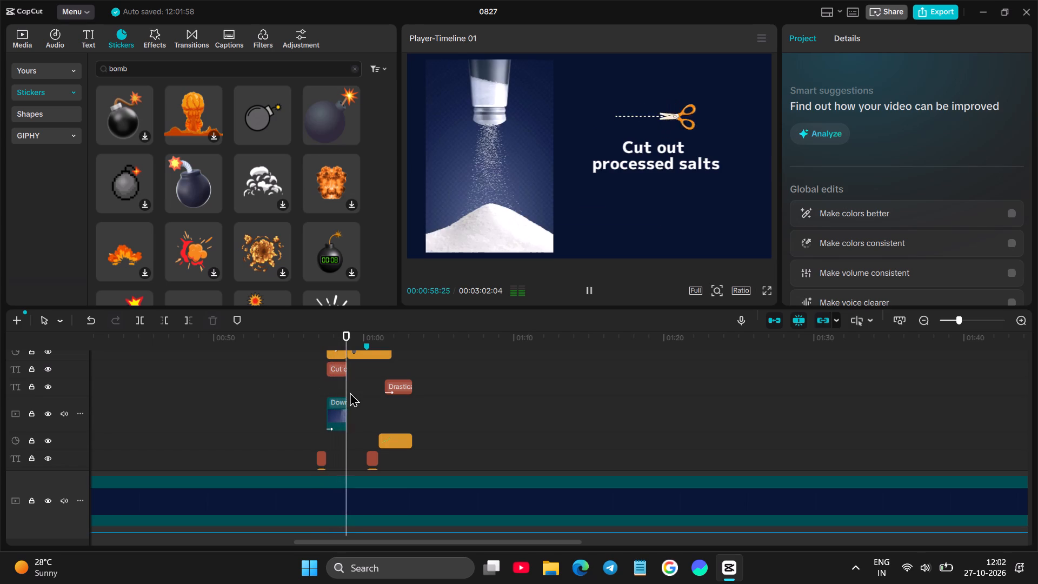
key("space")
Enlarge the bomb sticker slightly, keeping it centred in the frame.
scroll(353, 373, "down", 1)
scroll(353, 373, "up", 1)
left_click(356, 377)
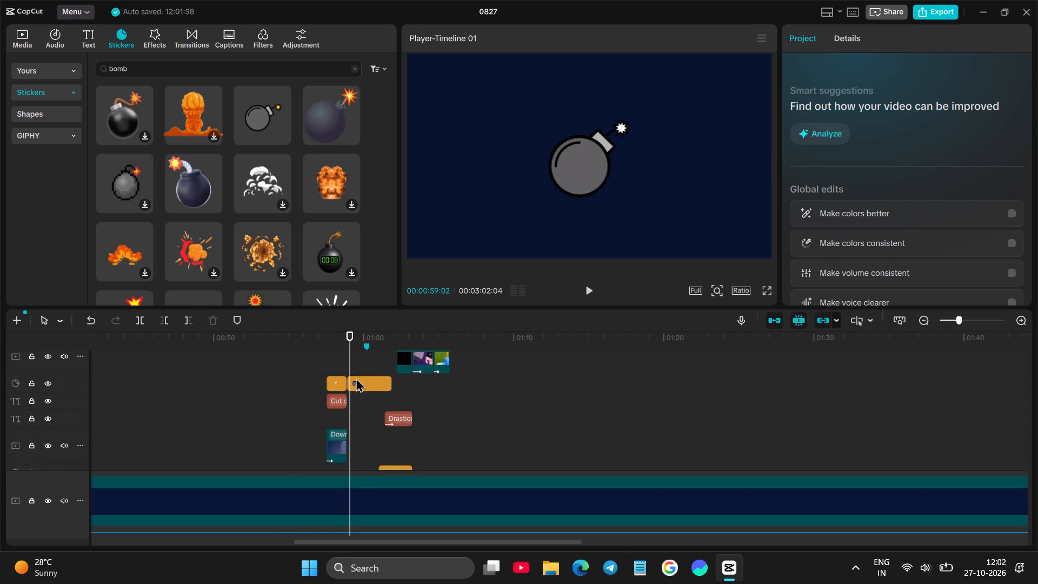
left_click_drag(520, 228, 504, 254)
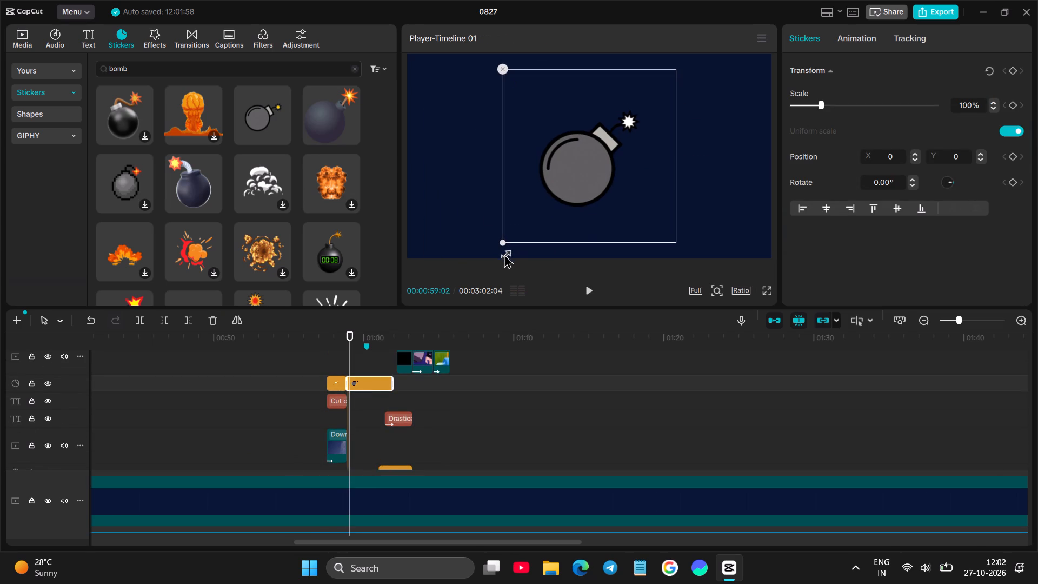
left_click_drag(504, 254, 516, 235)
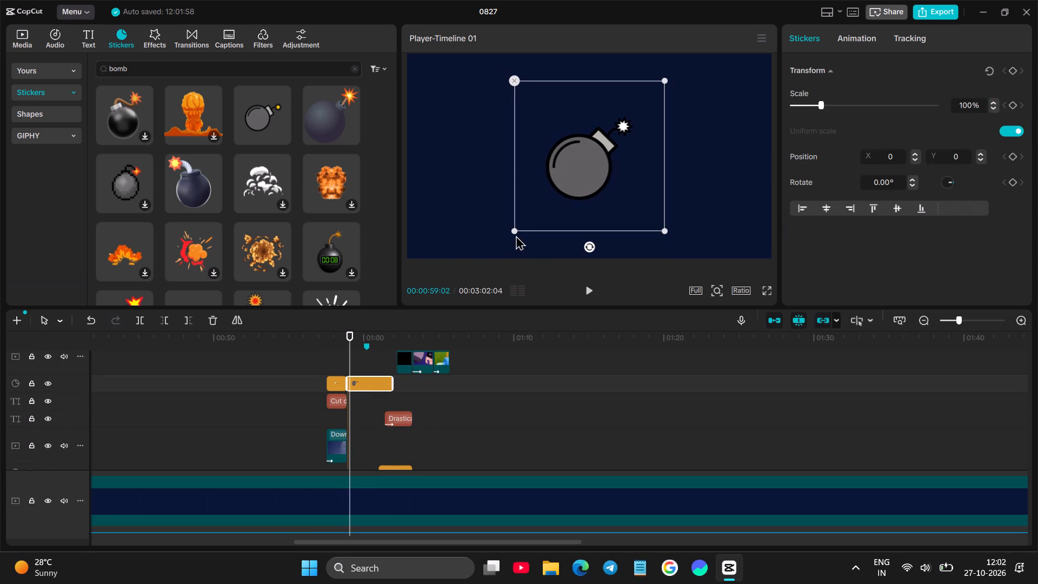
Preview the enlarged bomb sticker full screen and return to the editor.
left_click(764, 289)
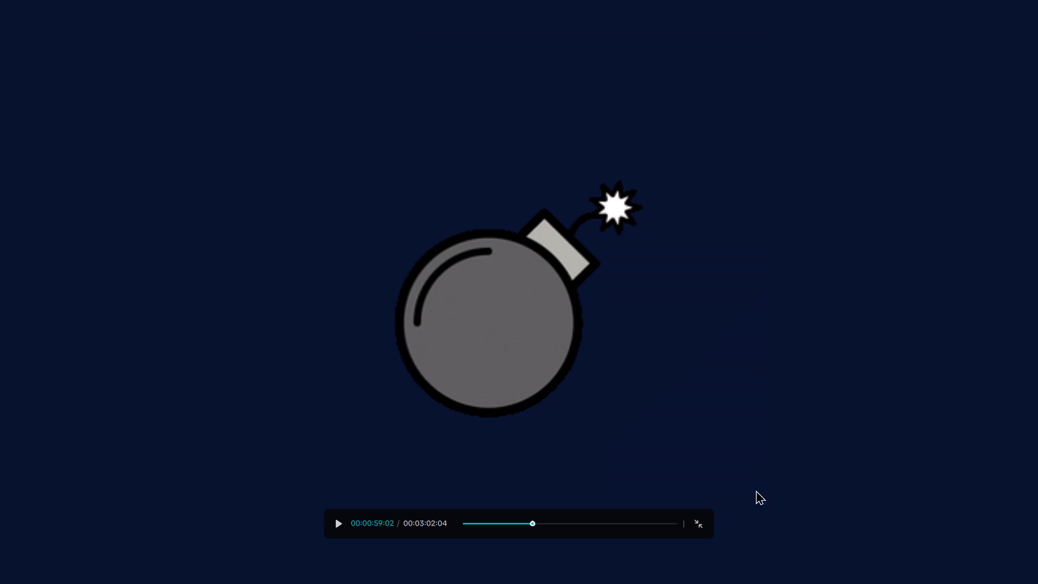
left_click(704, 521)
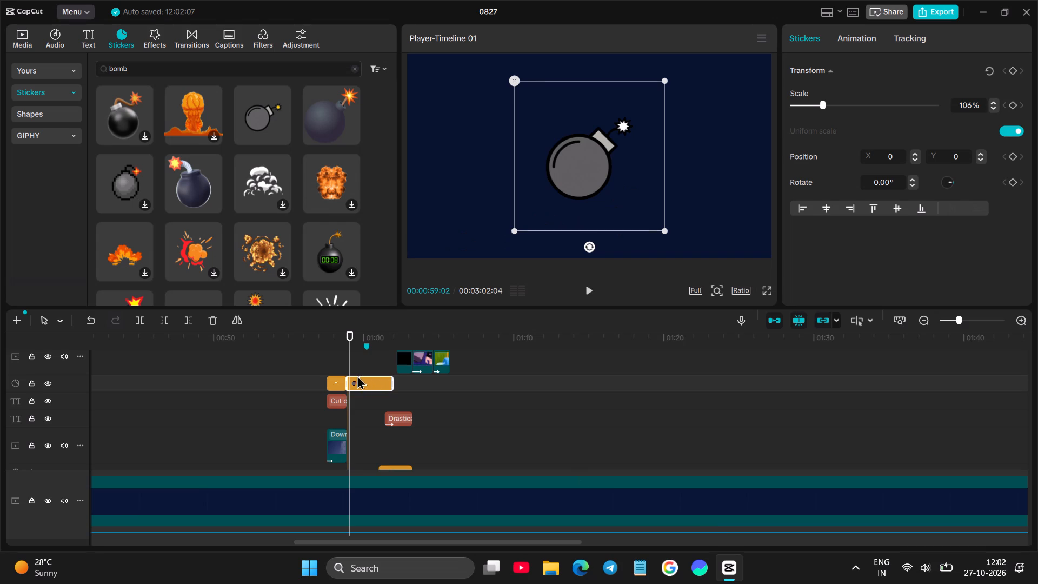
With the playhead at the bomb sticker's start, 00:58:27, search the sticker library for "sodium".
left_click(348, 364)
scroll(278, 167, "up", 1)
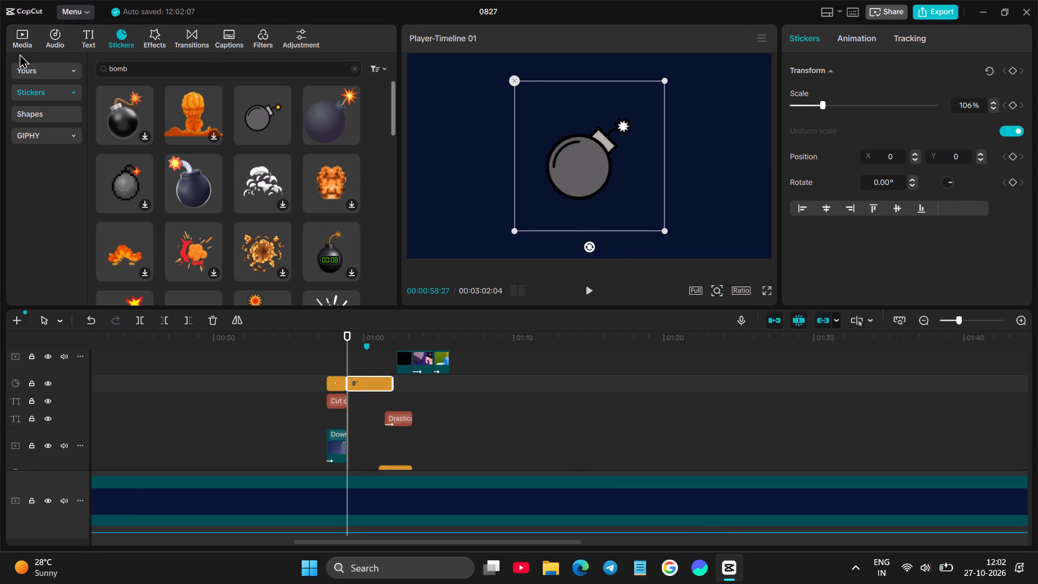
left_click(15, 45)
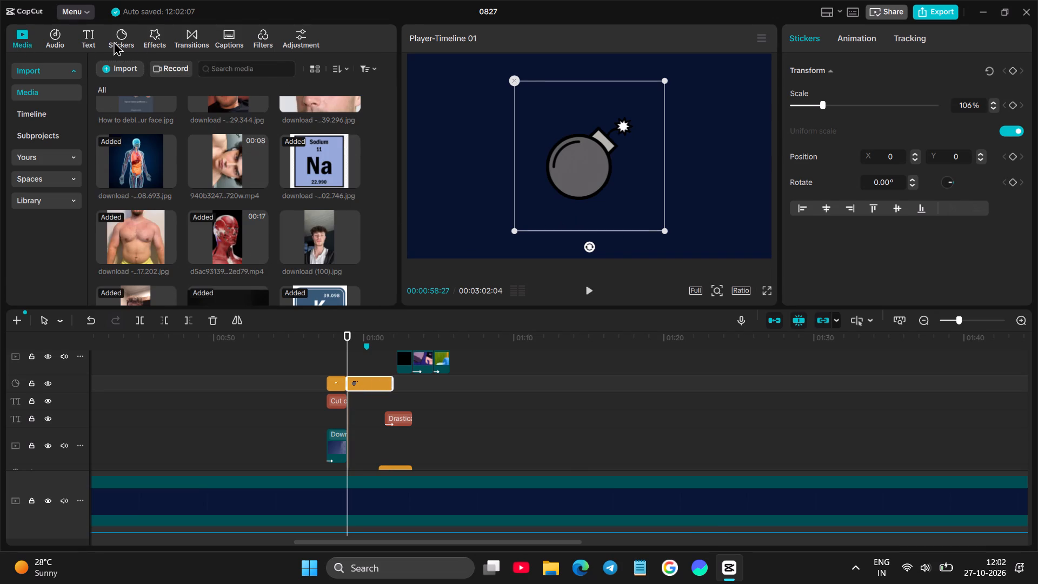
left_click(114, 41)
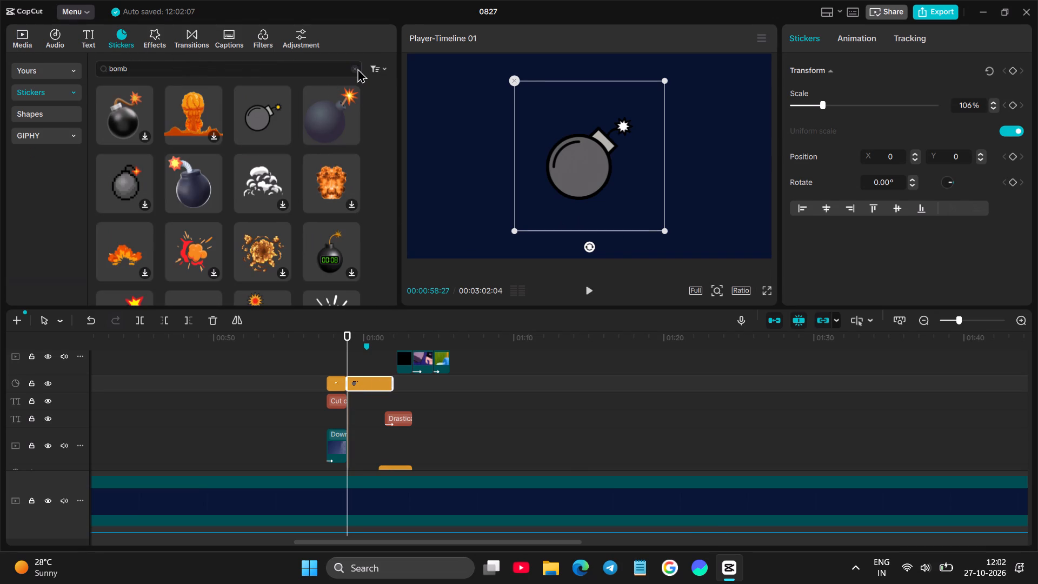
left_click(357, 68)
type("so")
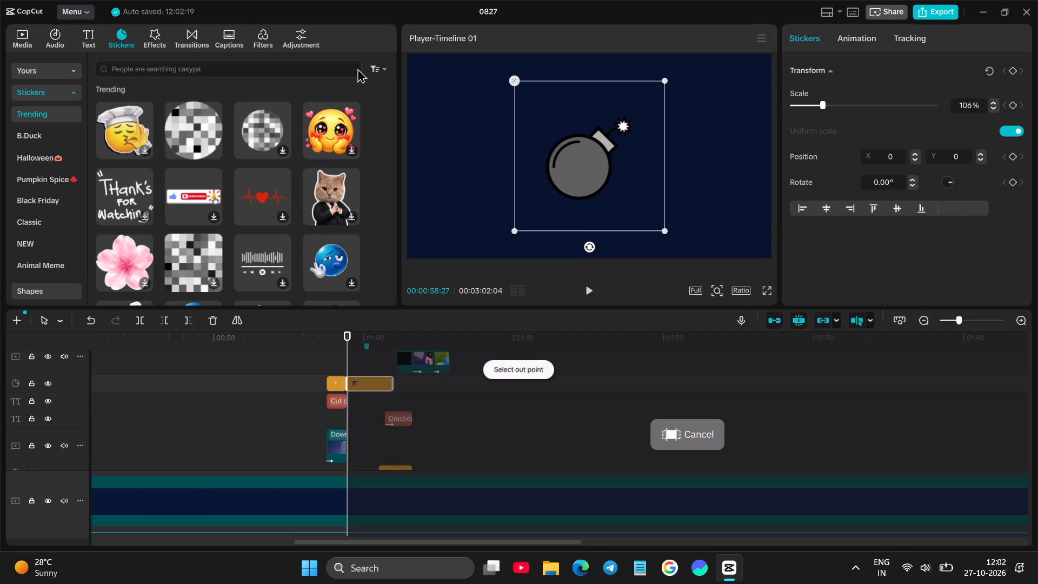
left_click(89, 325)
left_click(141, 70)
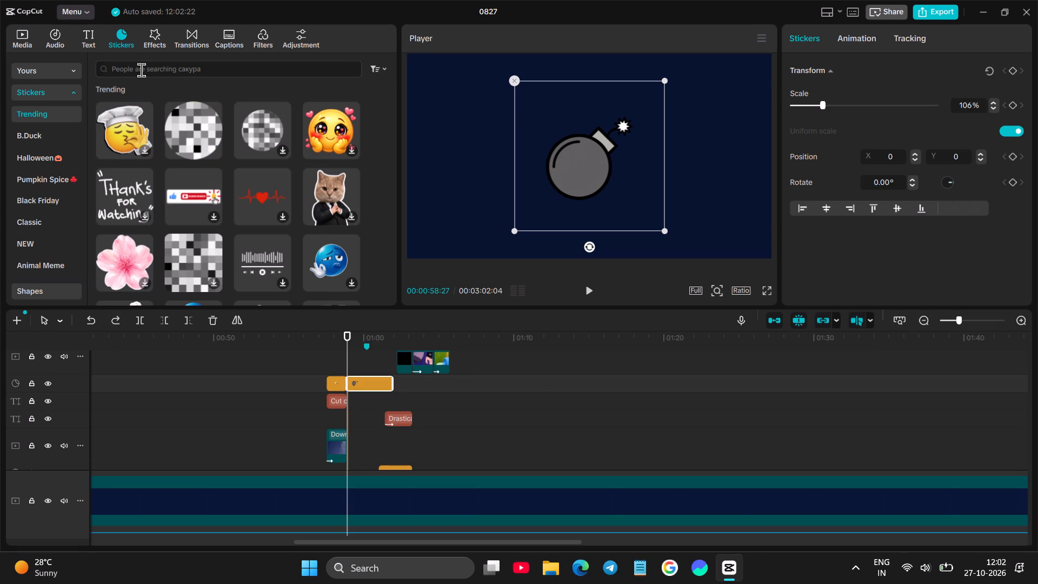
type("sodu")
key("BackSpace")
type("ium")
key("Return")
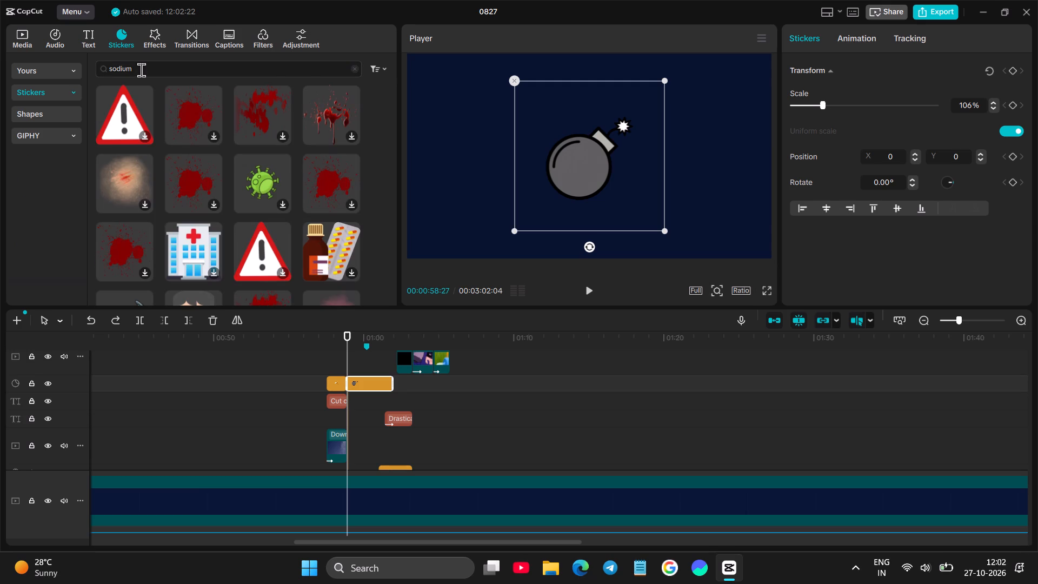
left_click(356, 71)
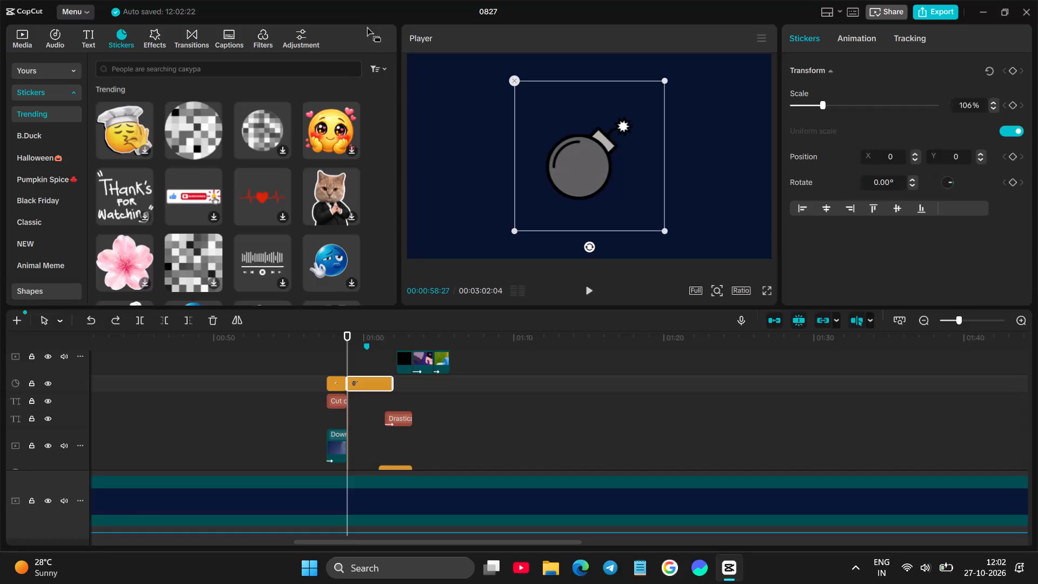
Search the sticker library for "Na".
key("shift+n")
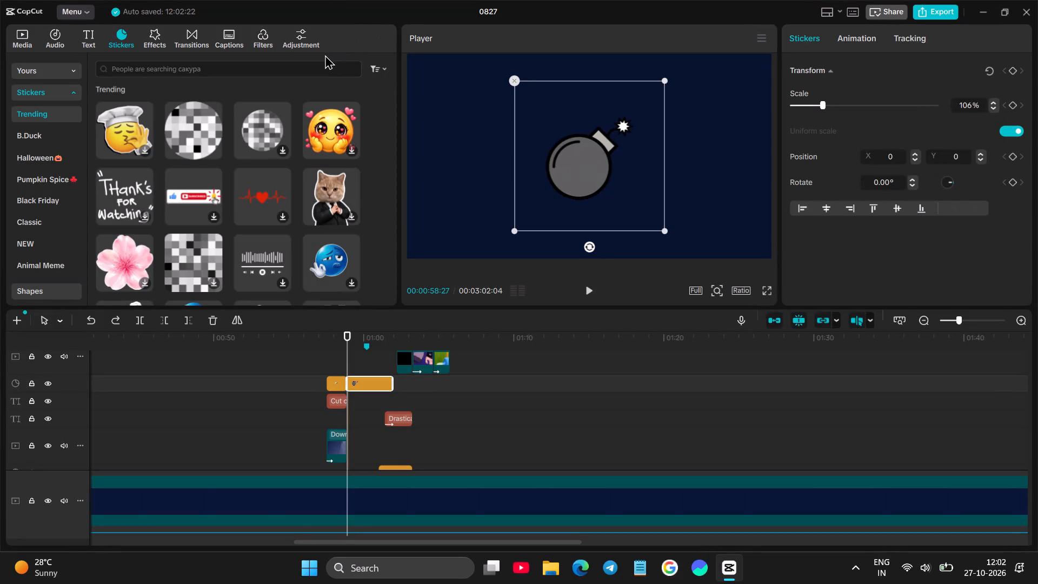
left_click(321, 60)
left_click(321, 61)
left_click(321, 63)
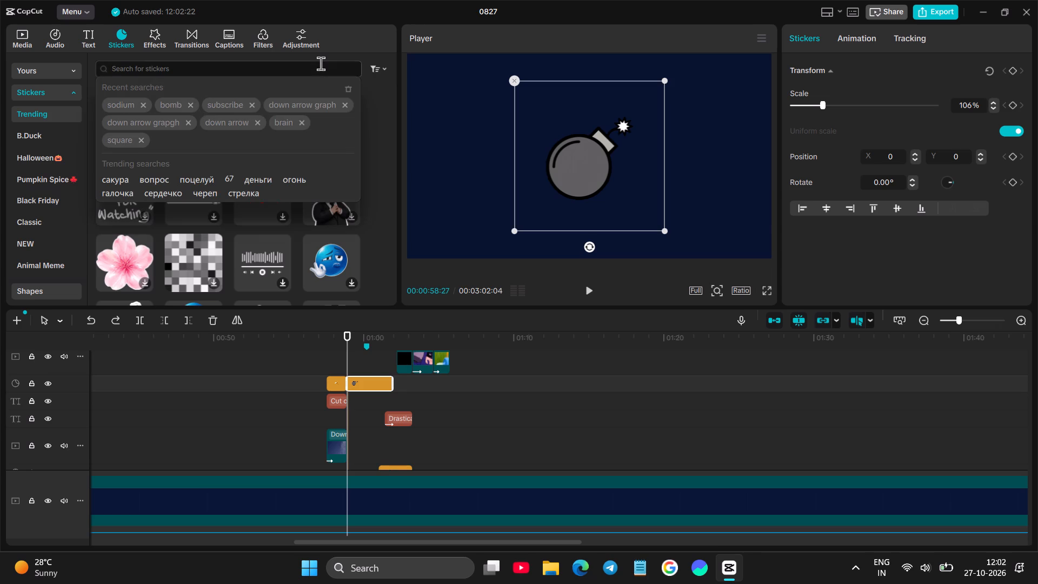
type("Na")
key("Return")
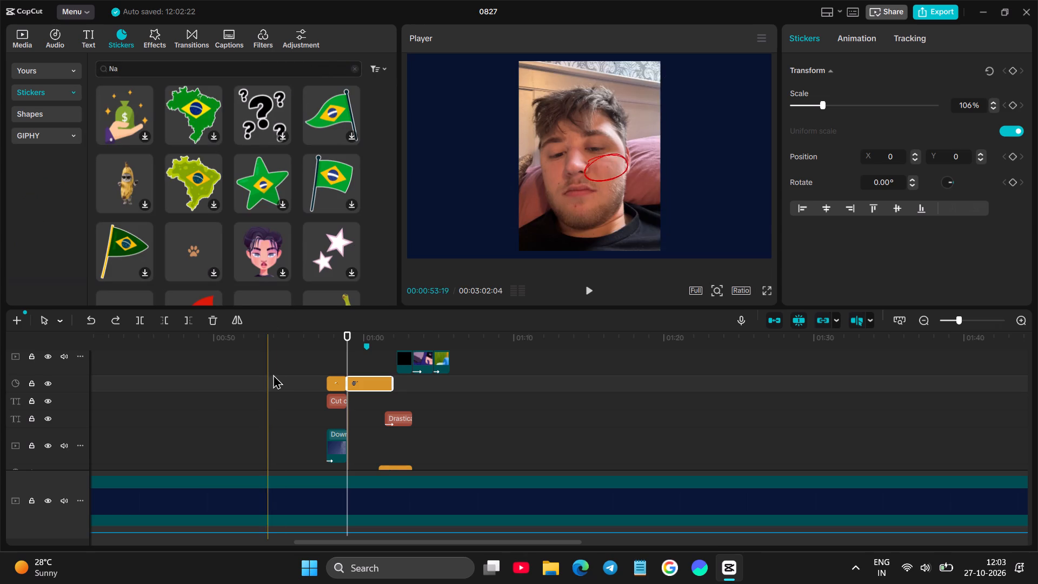
Look through the imported project media for a suitable image.
left_click(11, 38)
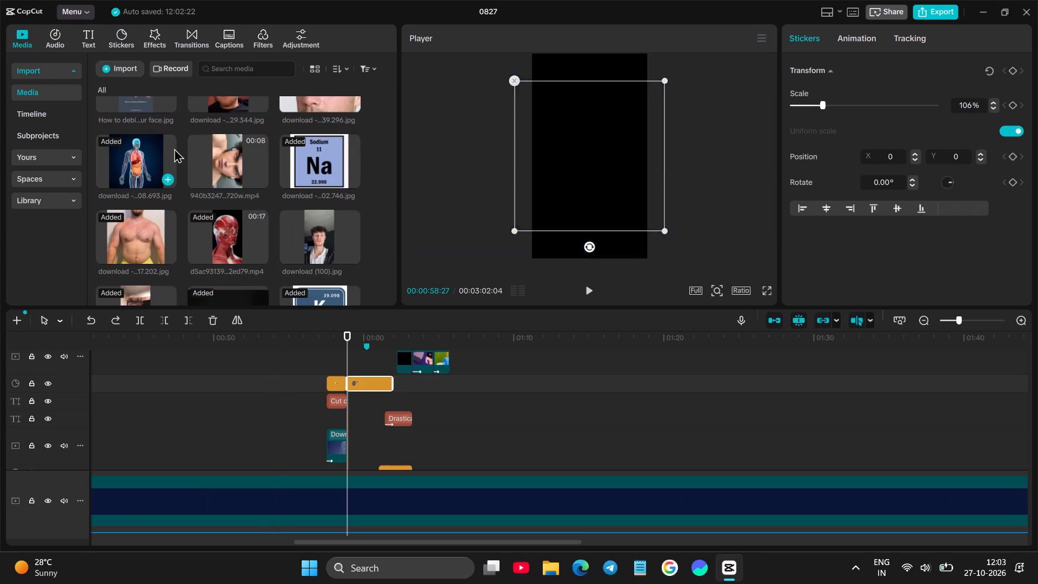
scroll(174, 148, "up", 9)
scroll(174, 148, "down", 1)
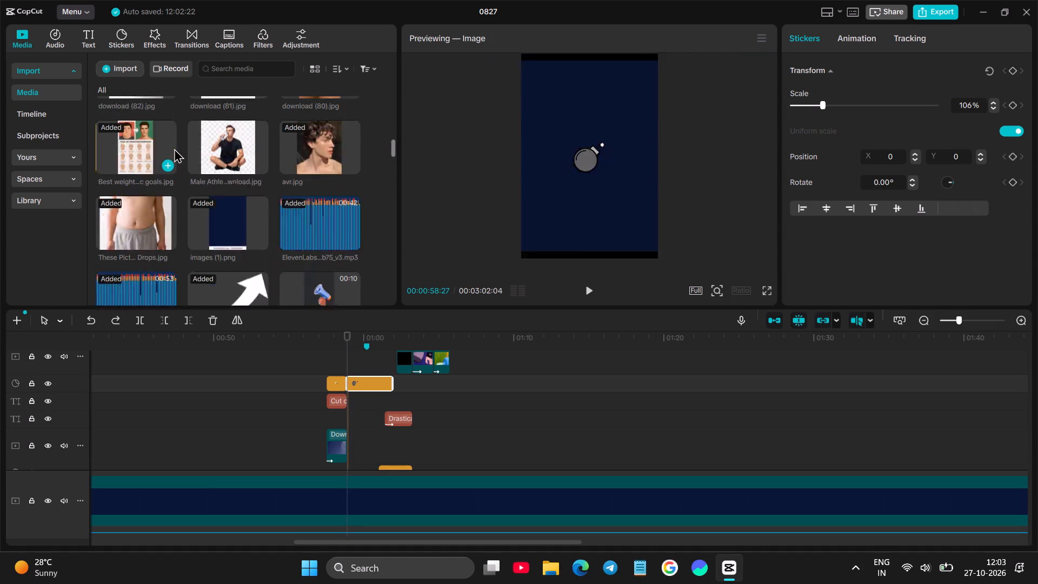
scroll(174, 148, "down", 1)
scroll(174, 148, "up", 1)
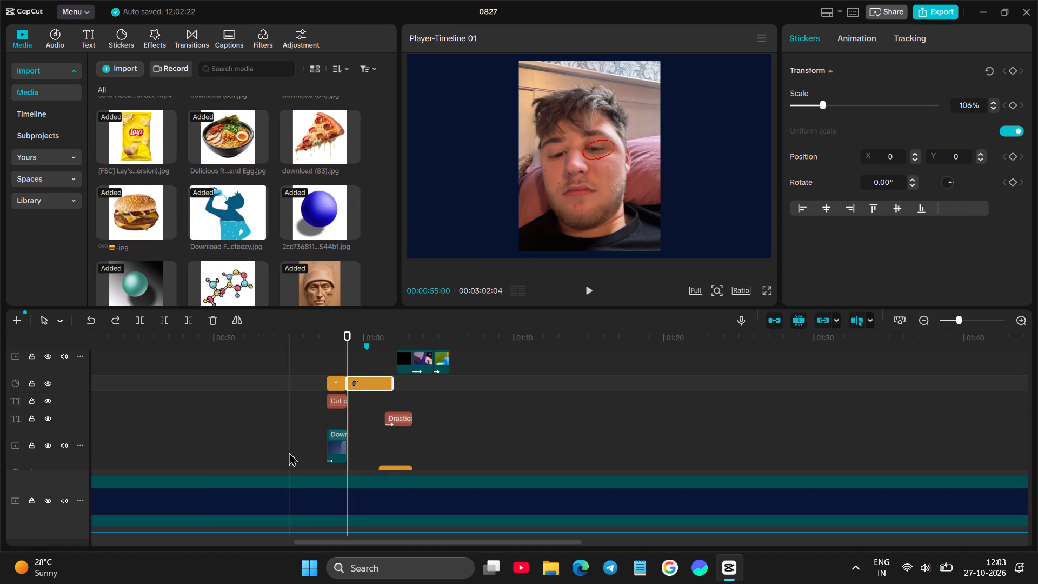
With the Select tool active, play the timeline from 00:00:00 to about 00:14.
left_click(183, 397)
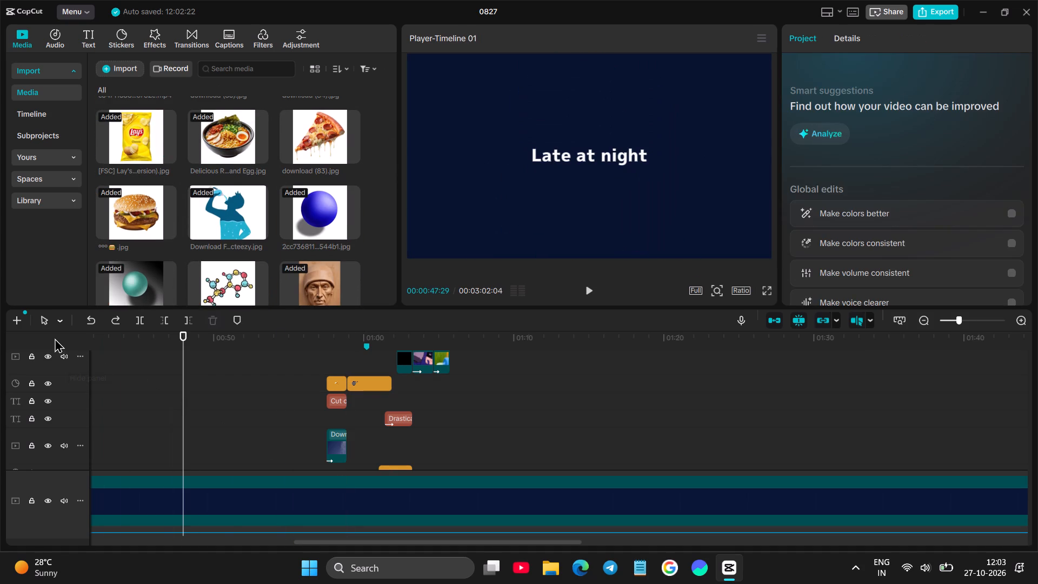
left_click_drag(201, 371, 236, 382)
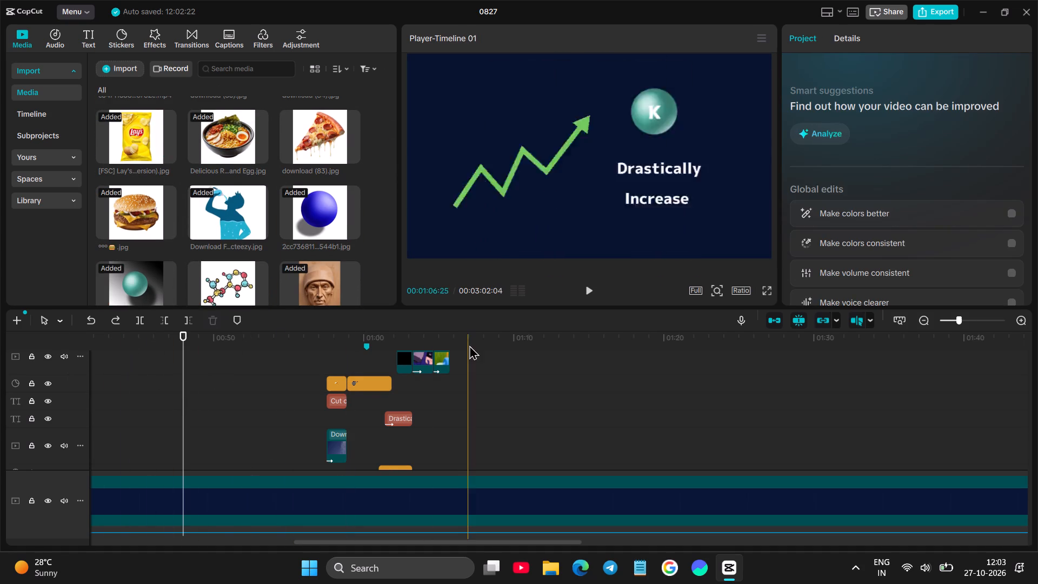
left_click(50, 322)
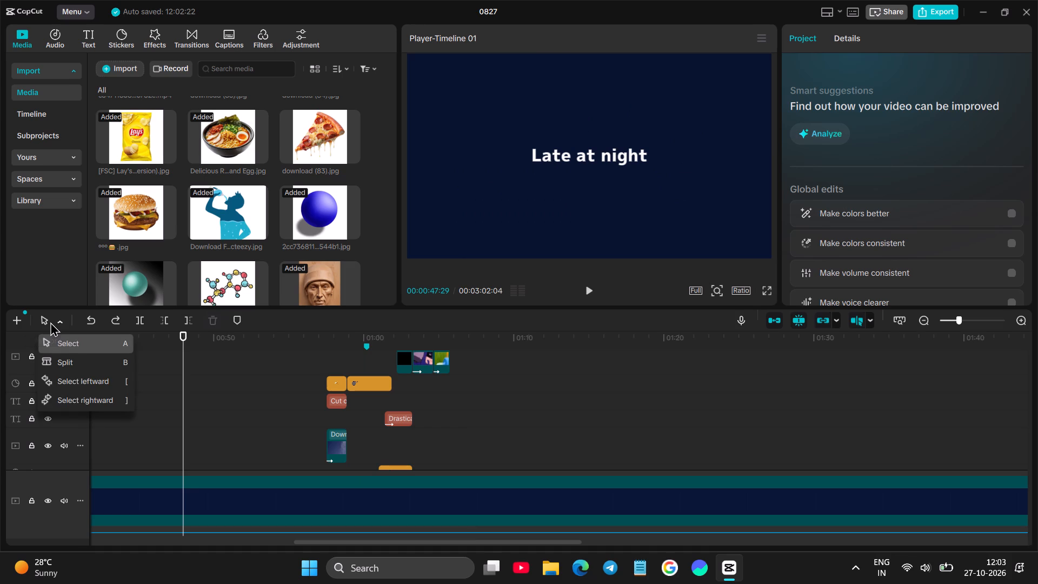
left_click(63, 341)
double_click(135, 356)
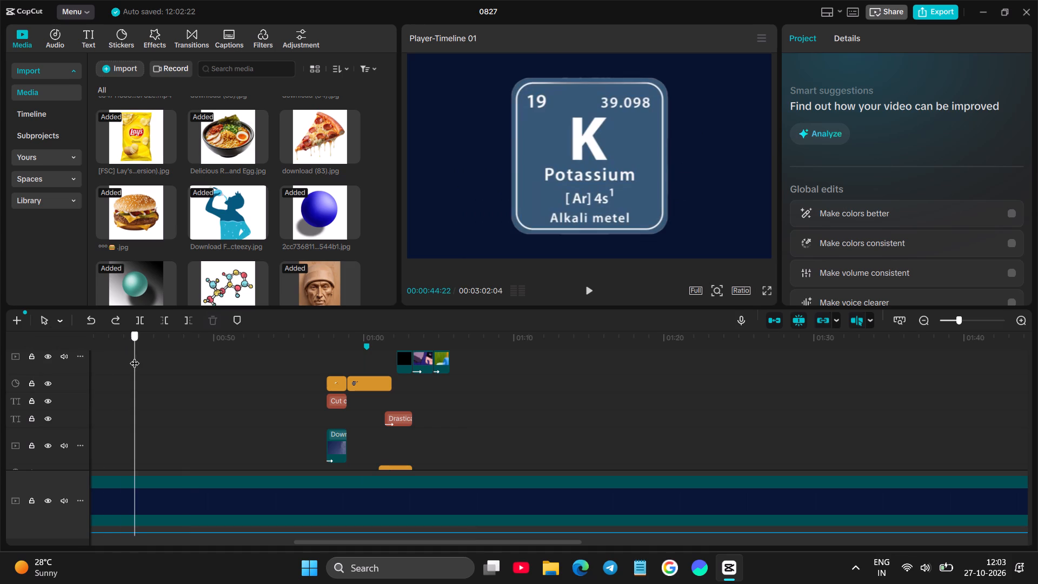
left_click_drag(135, 356, 54, 359)
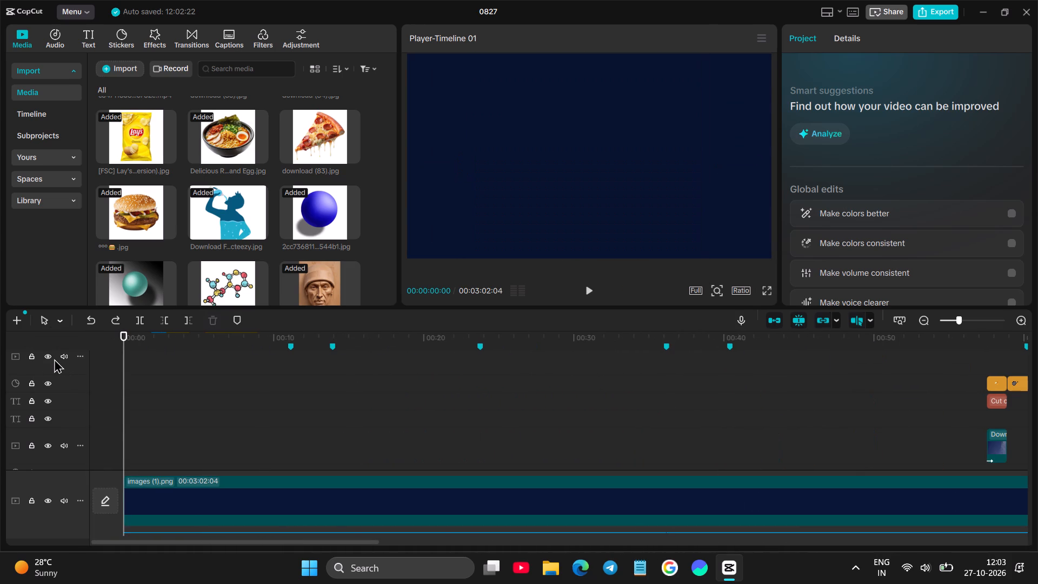
key("space")
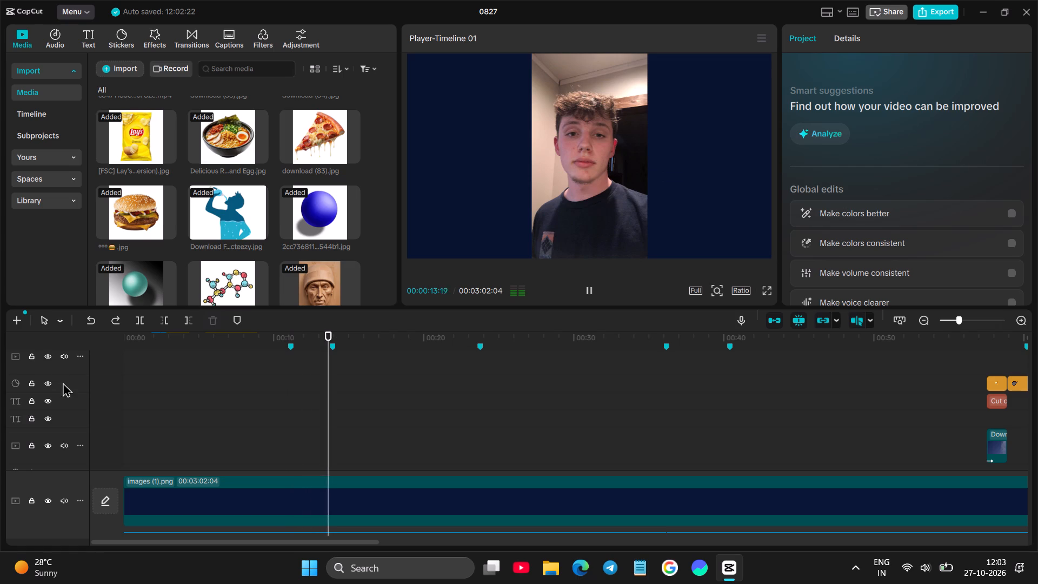
Play the timeline from just after the white arrow clip, about 00:04, to past 00:15.
left_click(150, 373)
scroll(150, 373, "down", 3)
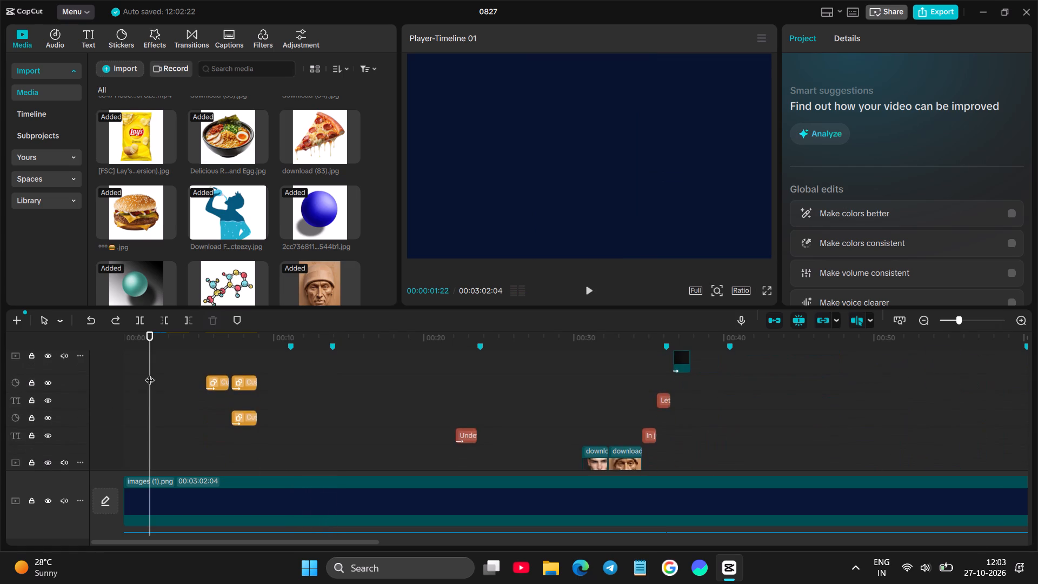
scroll(150, 373, "down", 3)
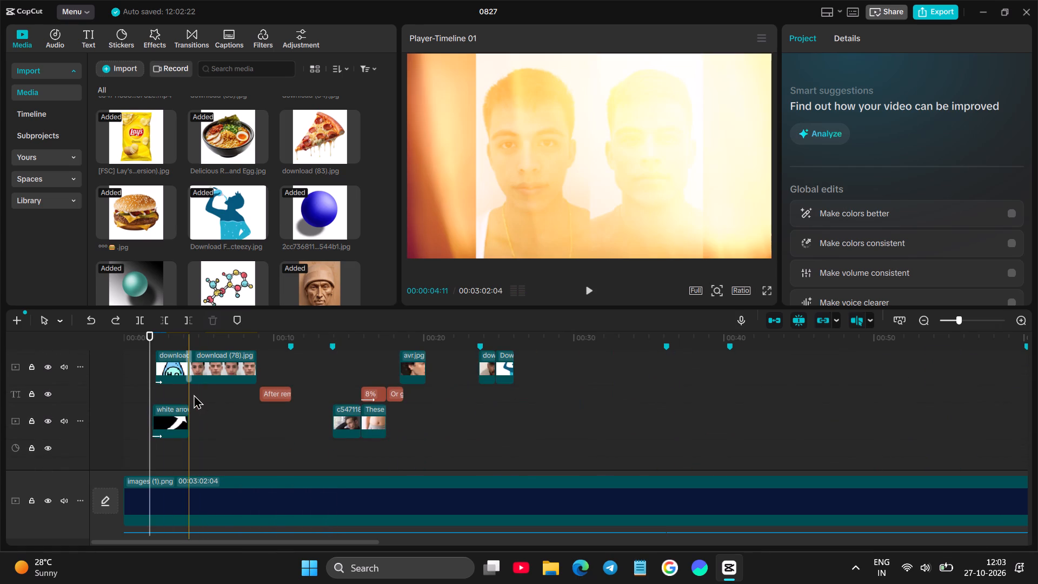
left_click(194, 394)
key("space")
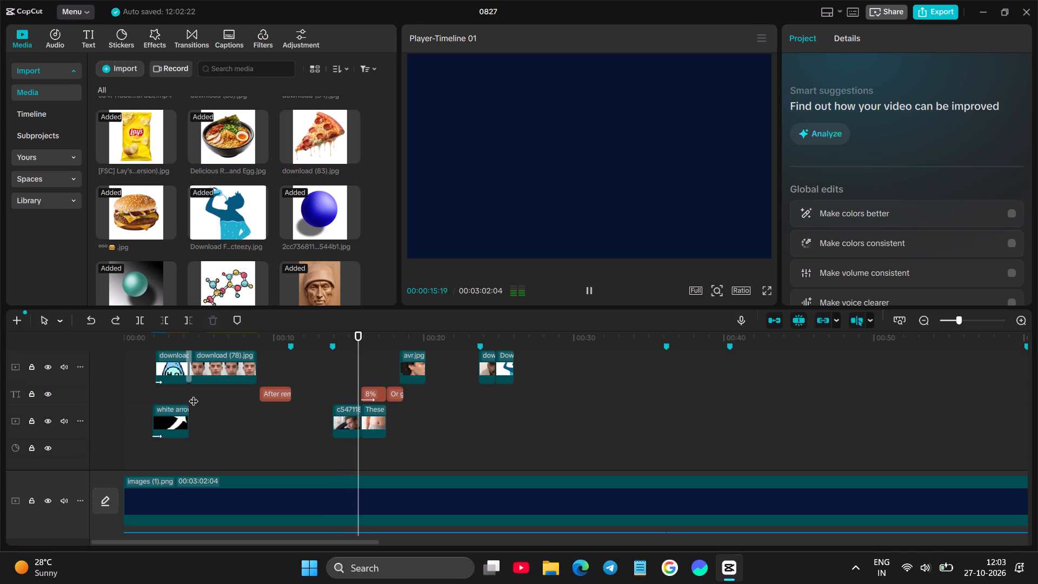
Replay the timeline from 00:11:16 and examine the voiceover audio tracks around 00:14:14.
left_click(297, 380)
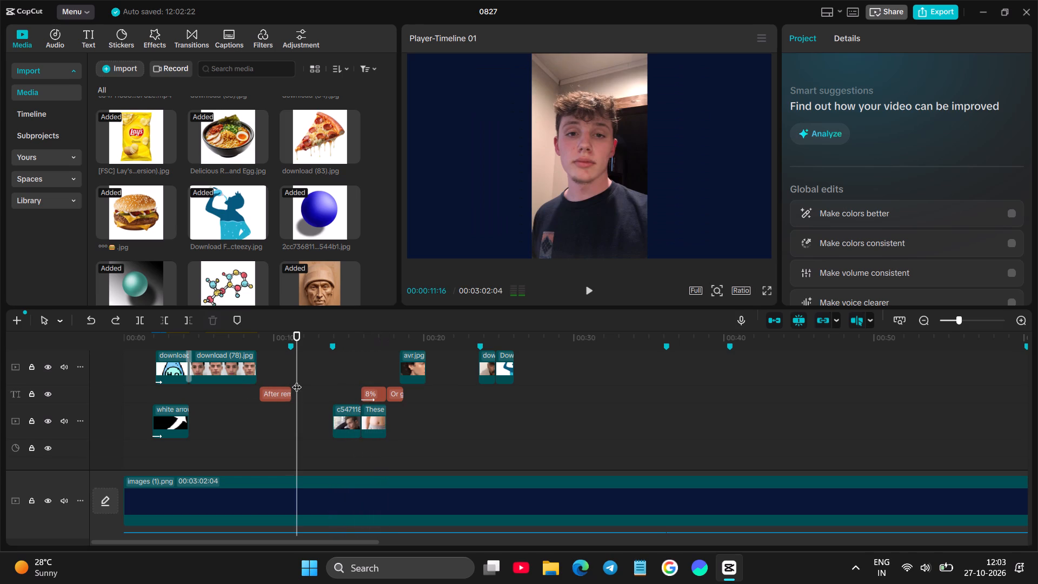
scroll(297, 380, "up", 19)
key("space")
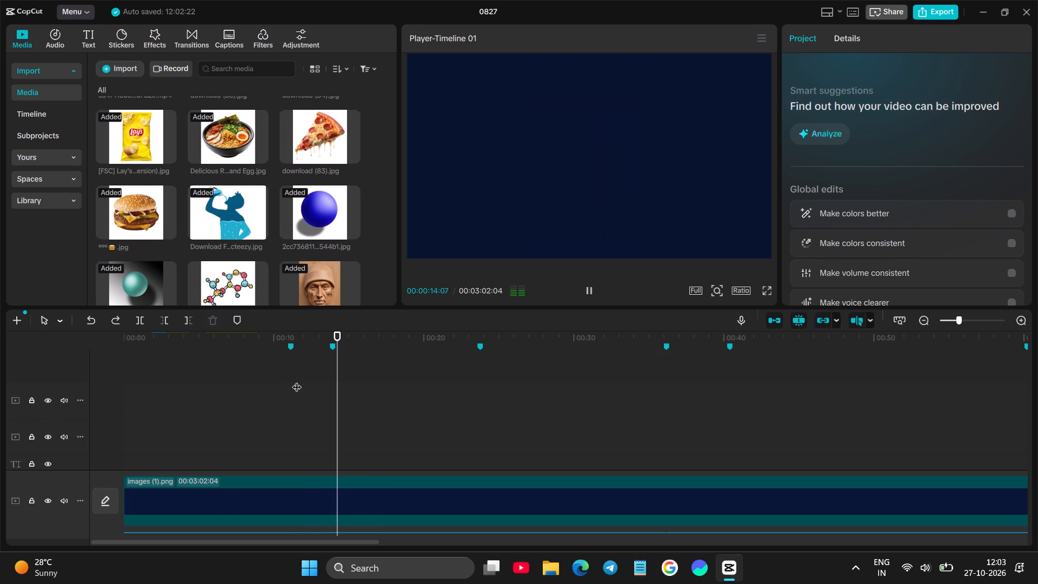
key("space")
scroll(328, 412, "down", 8)
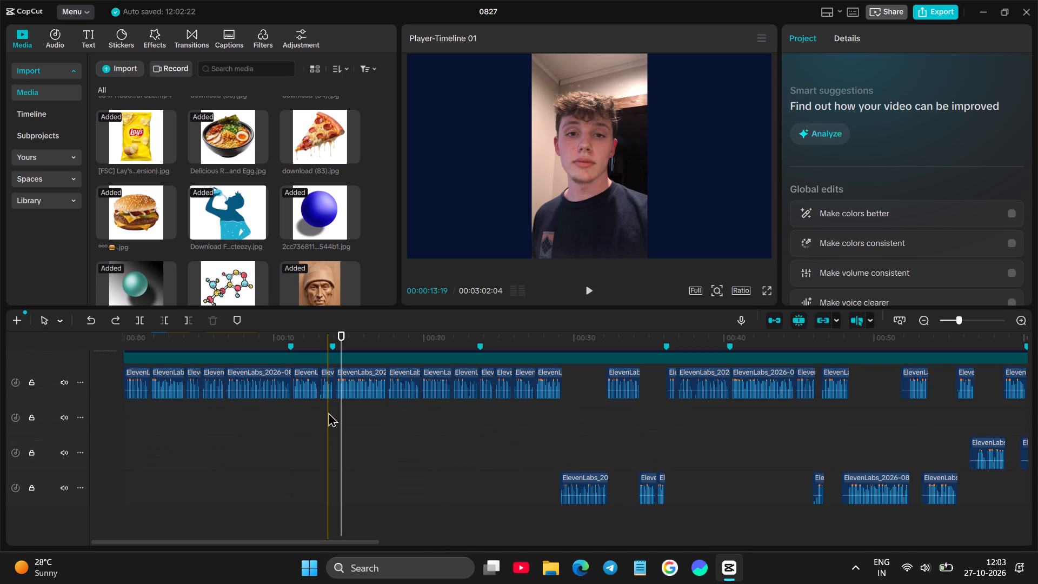
scroll(328, 412, "down", 2)
left_click(341, 419)
scroll(341, 419, "up", 1)
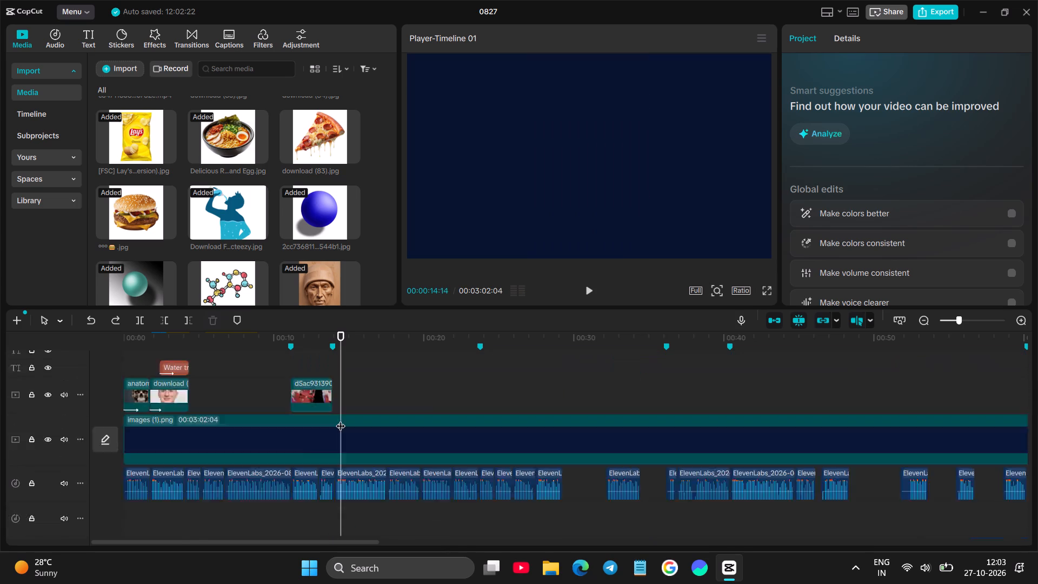
scroll(341, 419, "up", 1)
Play on from 00:14:14 into the 8% section, and replay the c547118 clip from about its start.
key("space")
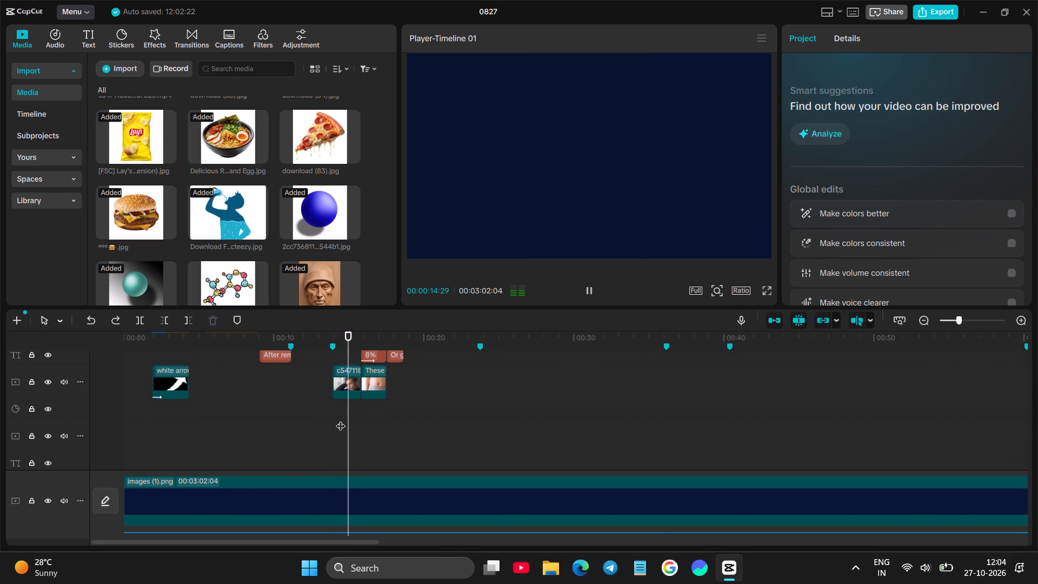
left_click(345, 391)
left_click(328, 433)
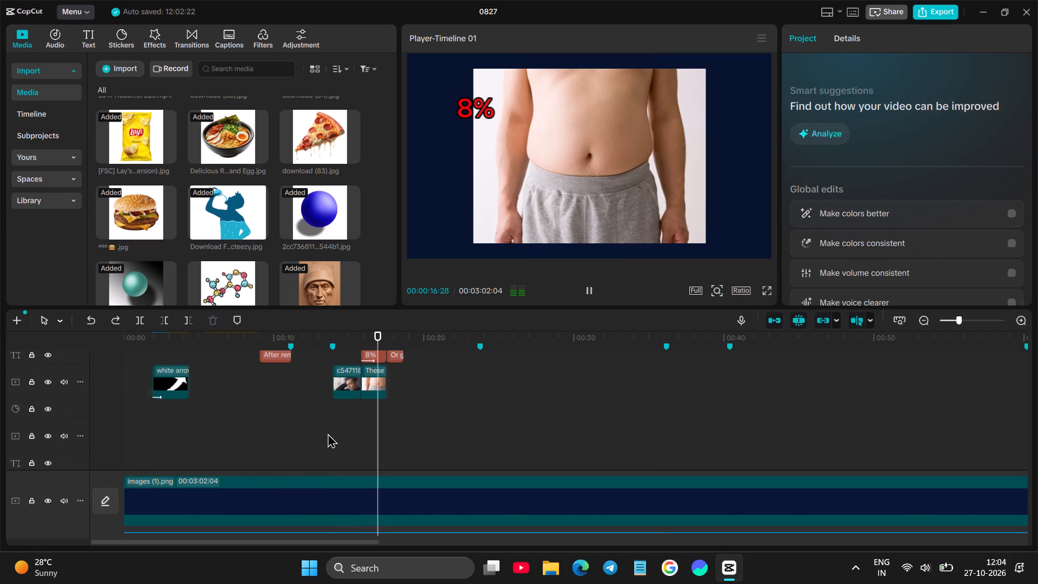
key("space")
left_click(331, 426)
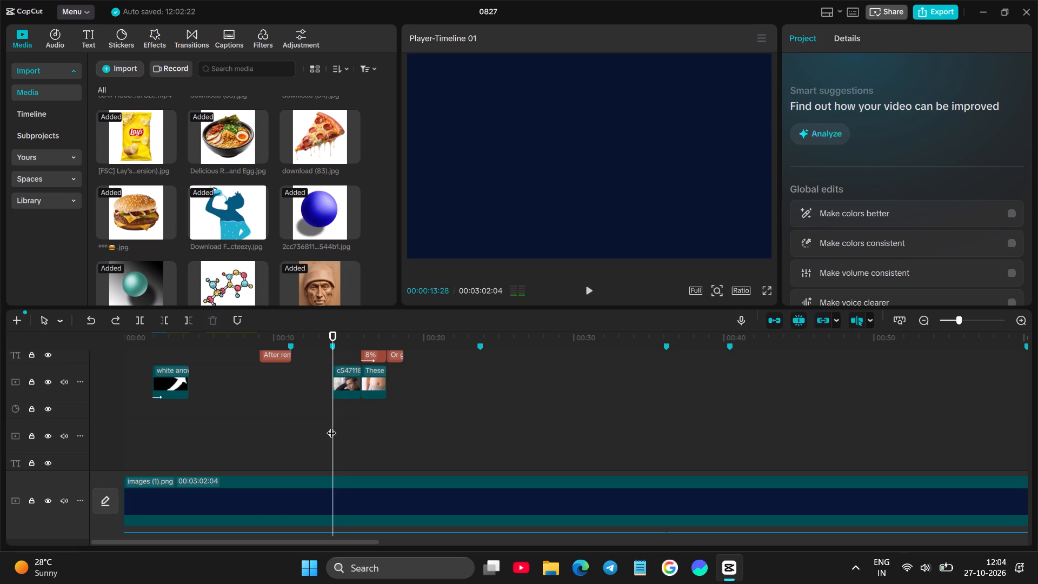
left_click(337, 390)
key("space")
key("space")
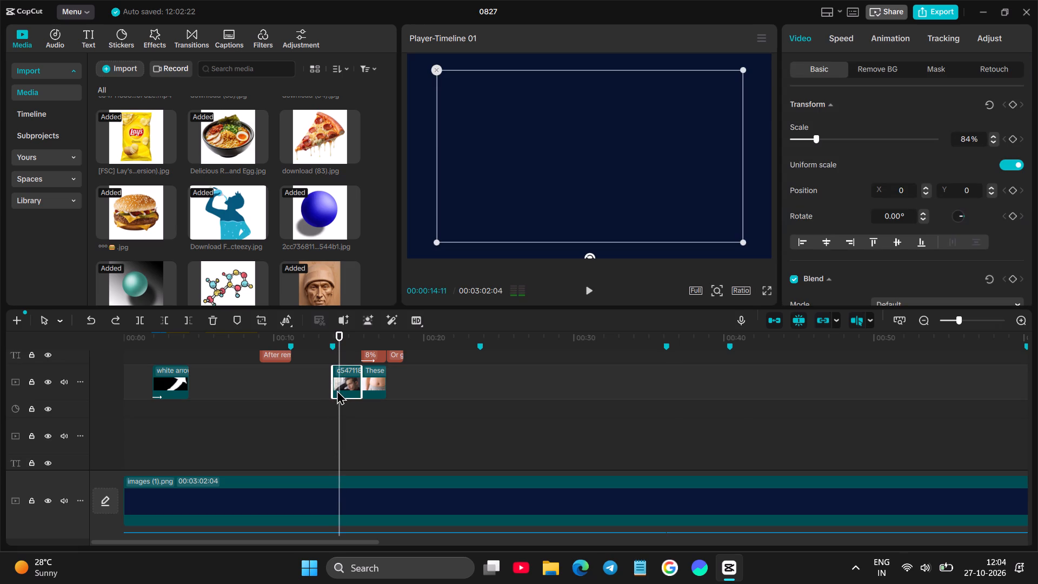
Close the 0827 project and exit CapCut.
left_click(1030, 11)
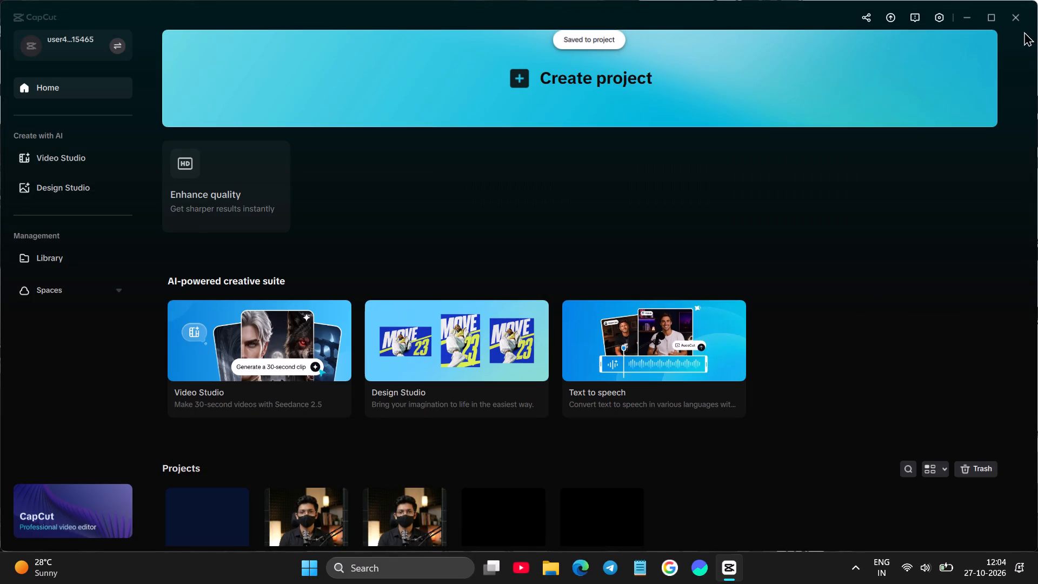
left_click(1022, 18)
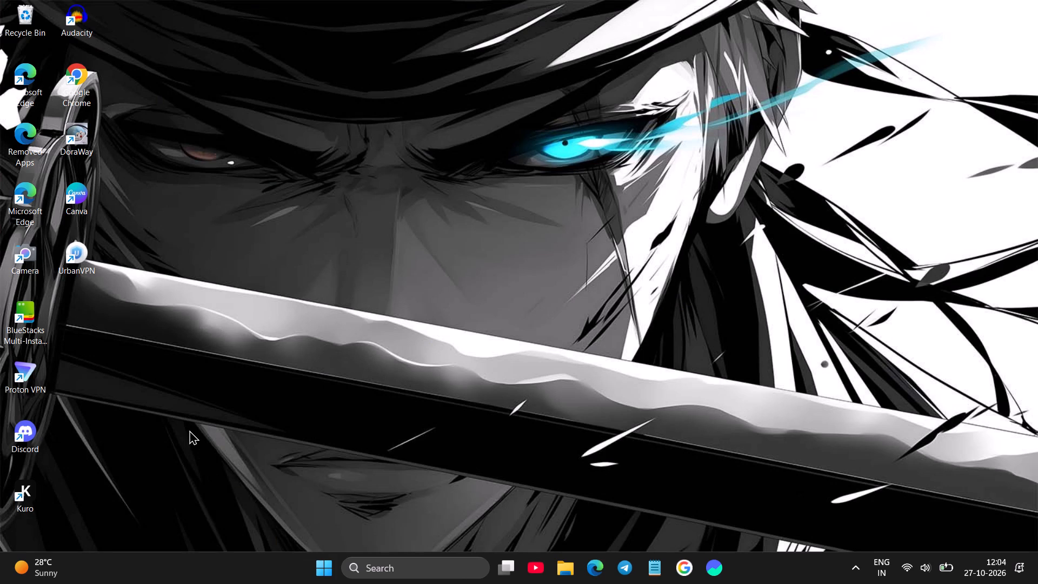
Open Proton VPN, connect to the fastest free server, switch to a different free server, and minimize the VPN window.
double_click(23, 388)
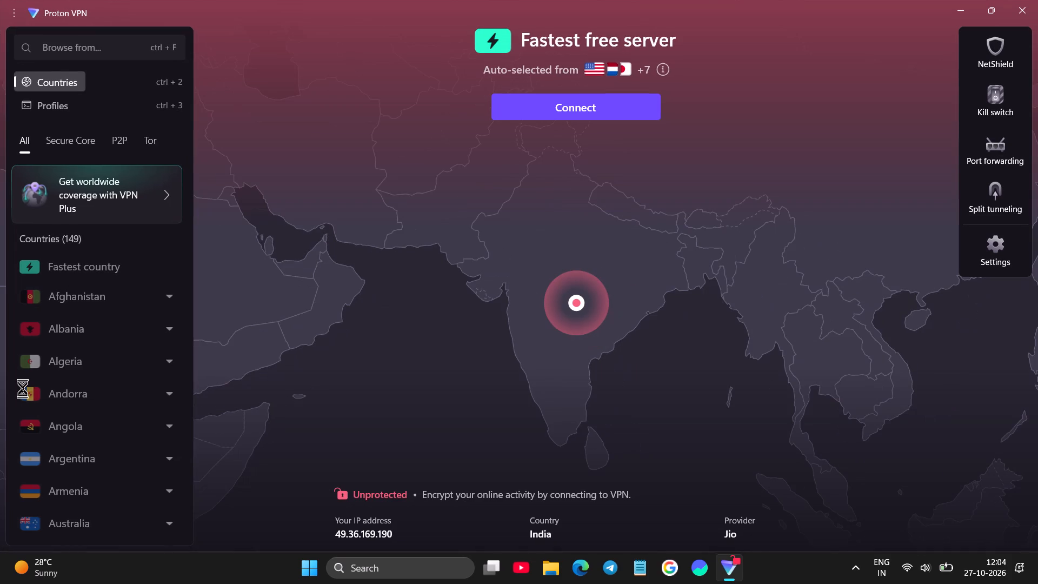
left_click(523, 108)
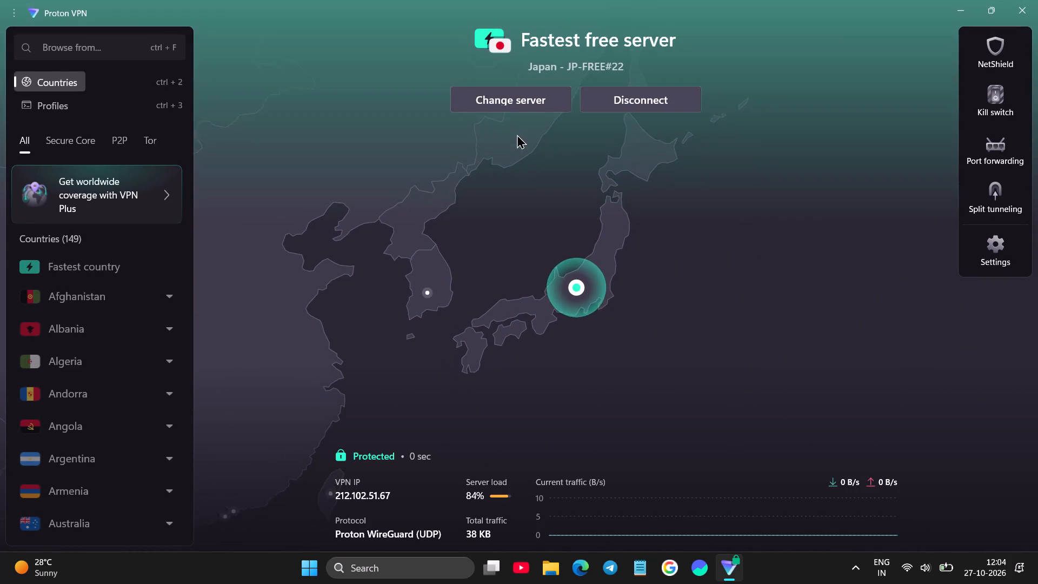
left_click(518, 105)
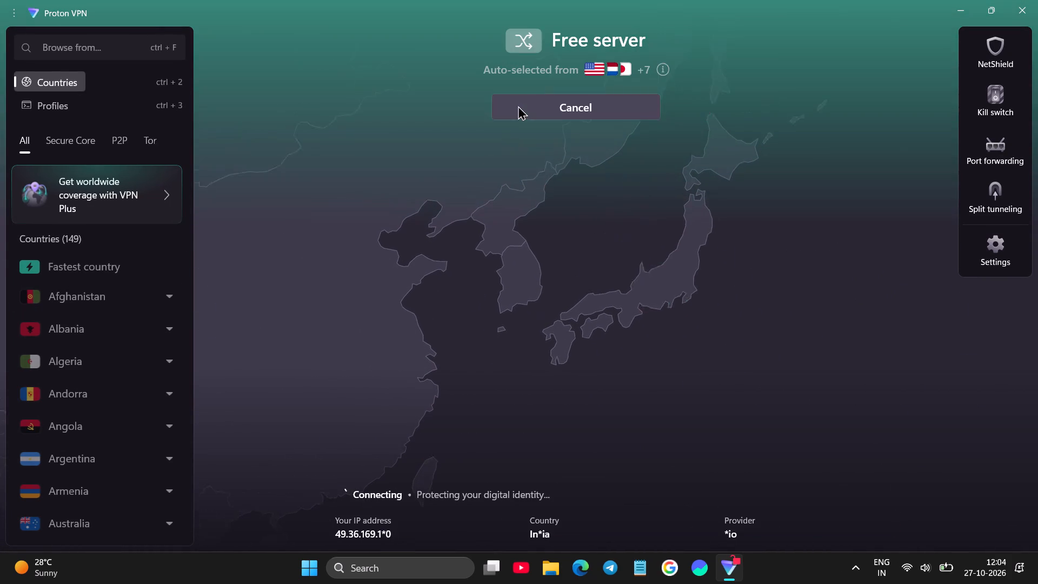
left_click(951, 3)
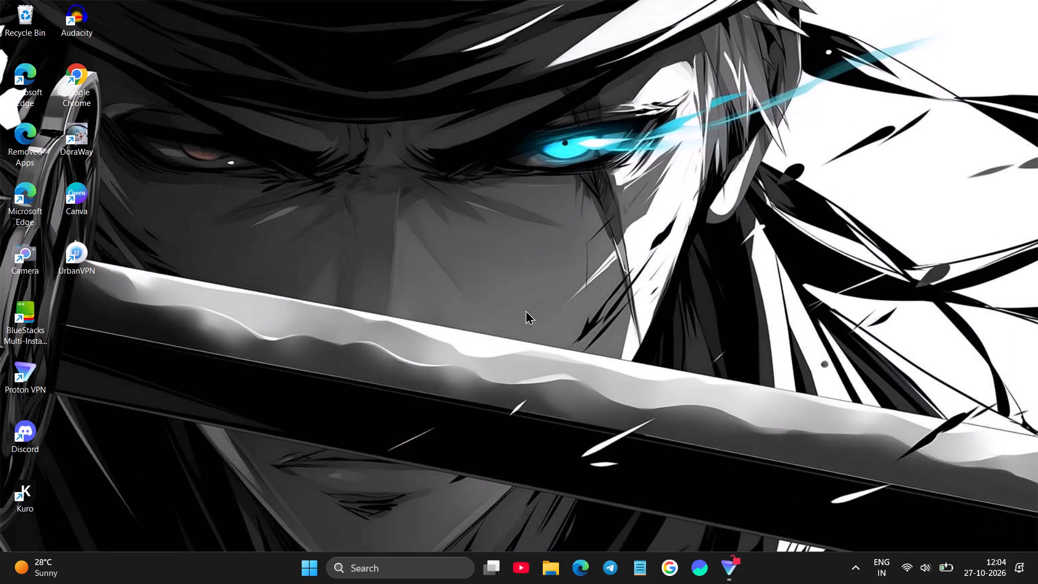
Launch the Kuro app from the recent Windows searches.
left_click(371, 568)
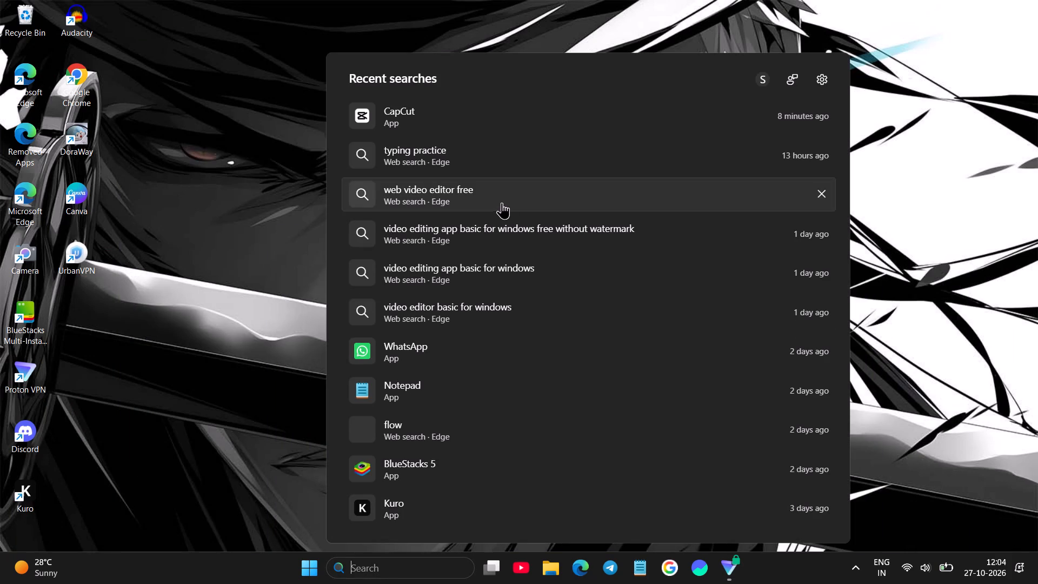
left_click(430, 499)
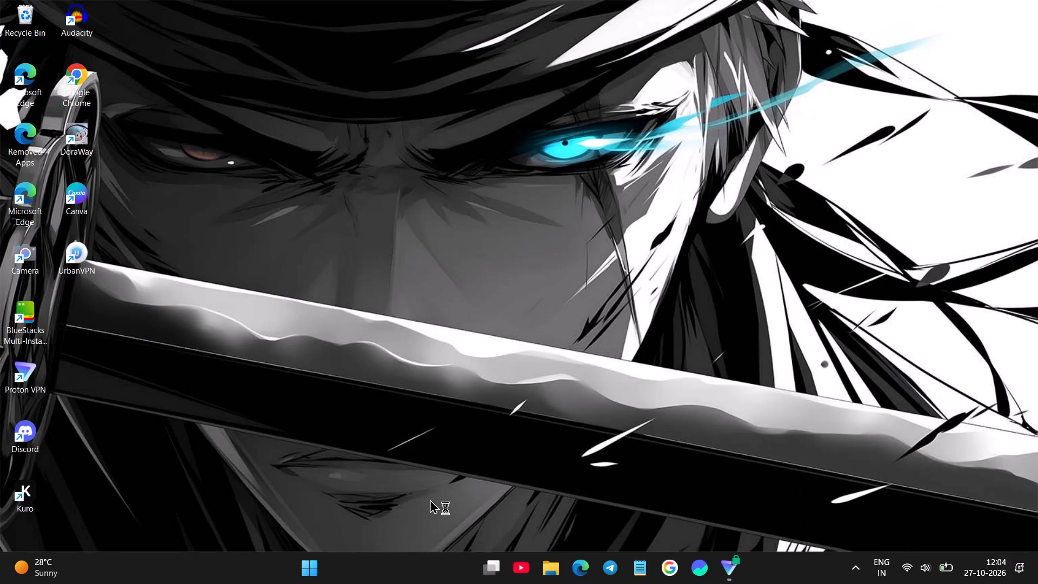
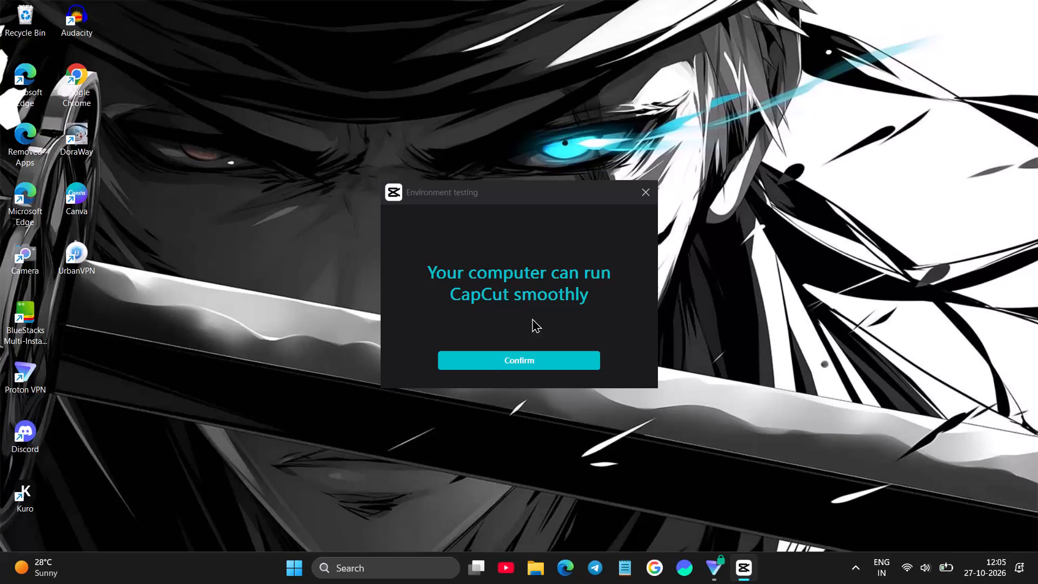
Accept the environment testing result to continue starting CapCut.
left_click(515, 362)
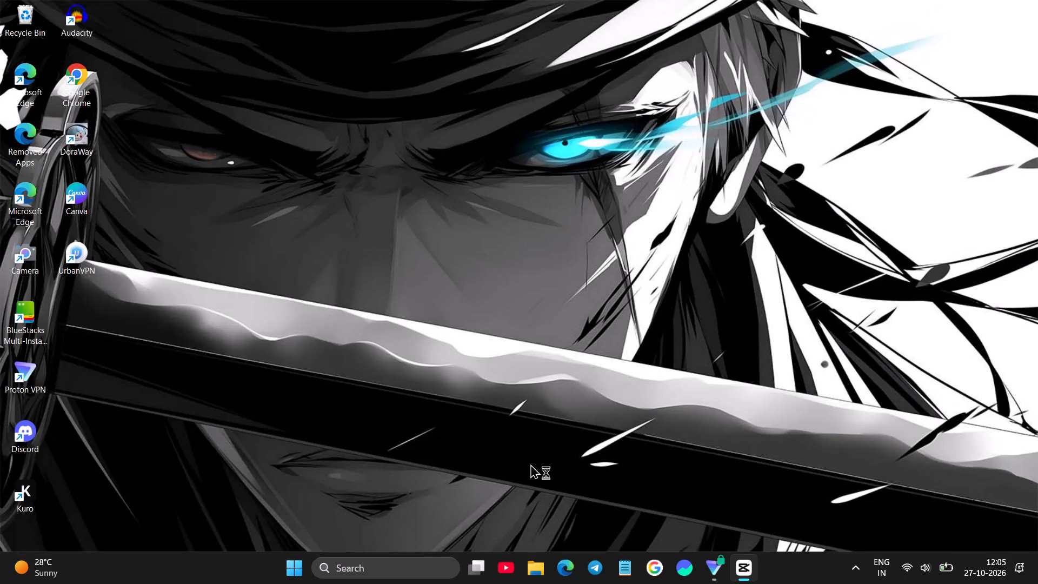
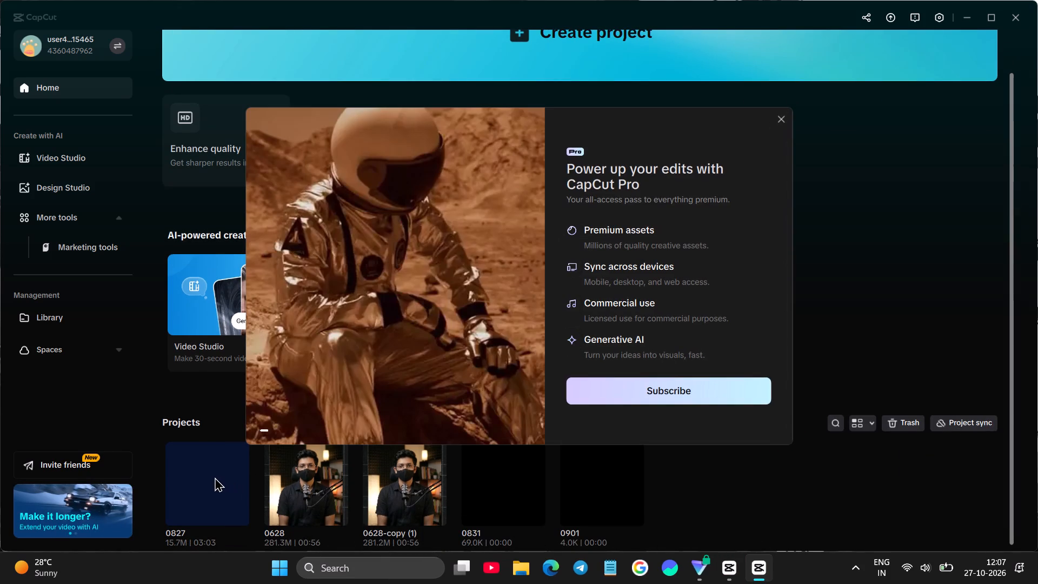
Dismiss the CapCut Pro offer and open the 0827 project.
left_click(788, 115)
left_click(220, 482)
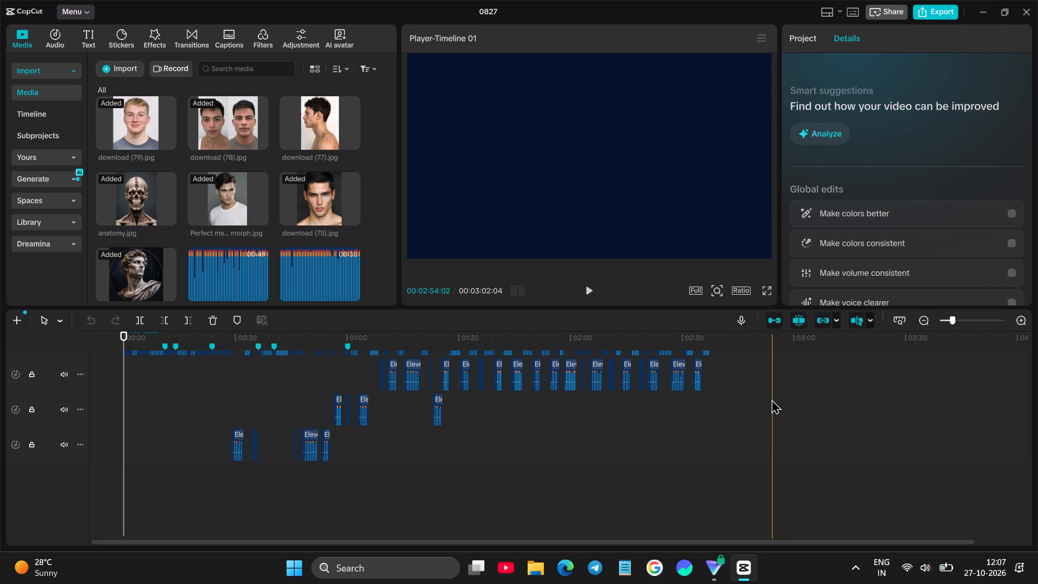
Play the timeline from about 00:54 to examine the face-debloat and processed-salts visuals.
left_click(123, 387)
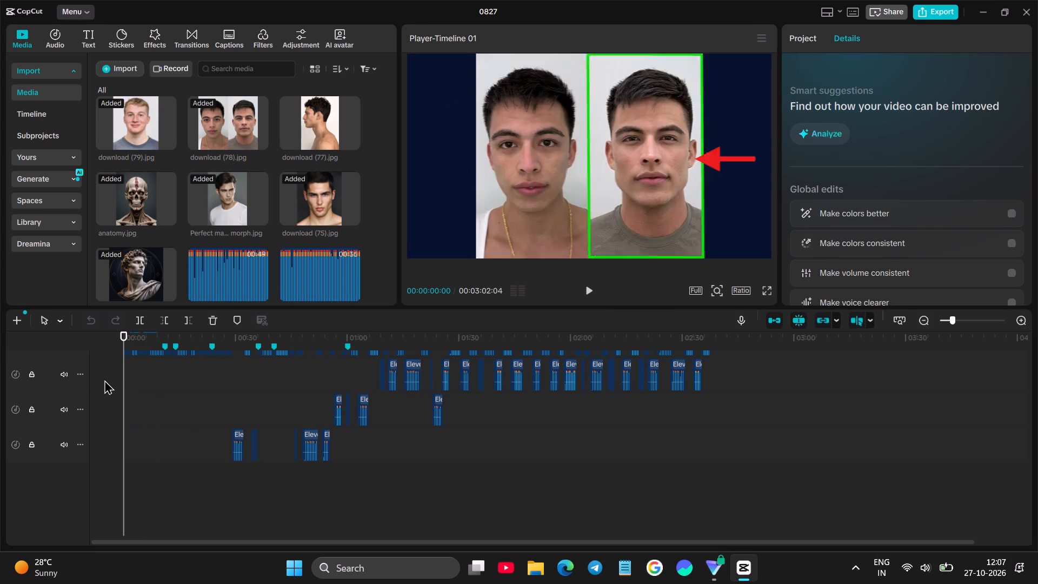
left_click(155, 401)
left_click_drag(155, 401, 91, 408)
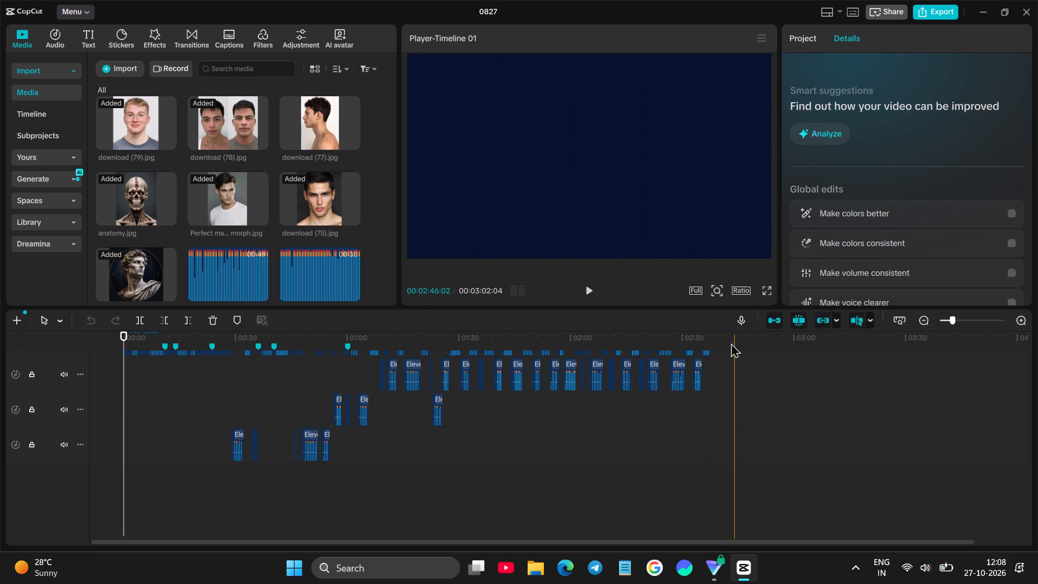
scroll(370, 378, "up", 10)
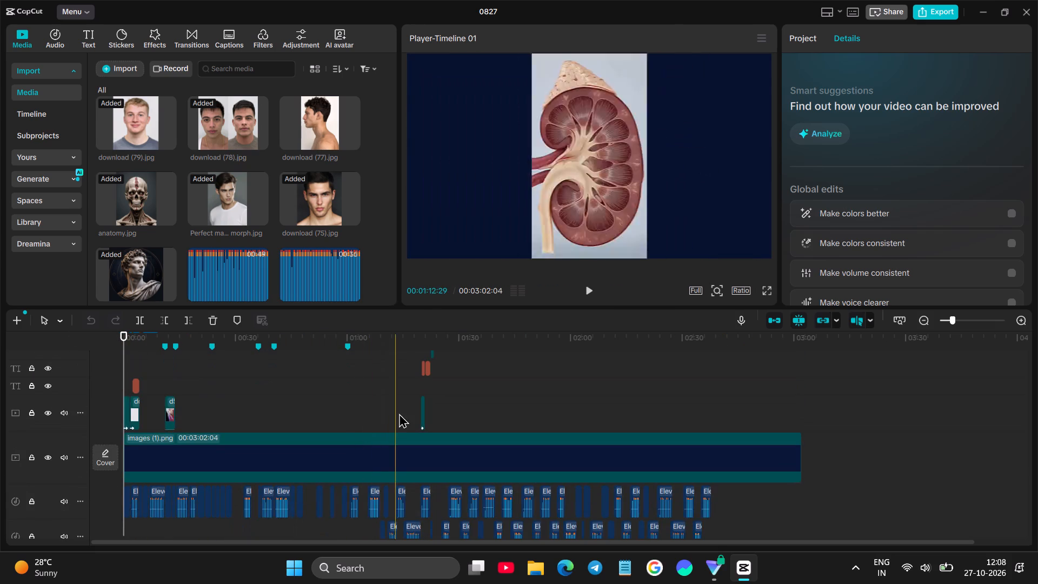
scroll(399, 413, "up", 8, "ctrl")
scroll(408, 427, "down", 2)
scroll(409, 427, "up", 5)
left_click(235, 424)
scroll(235, 423, "up", 3)
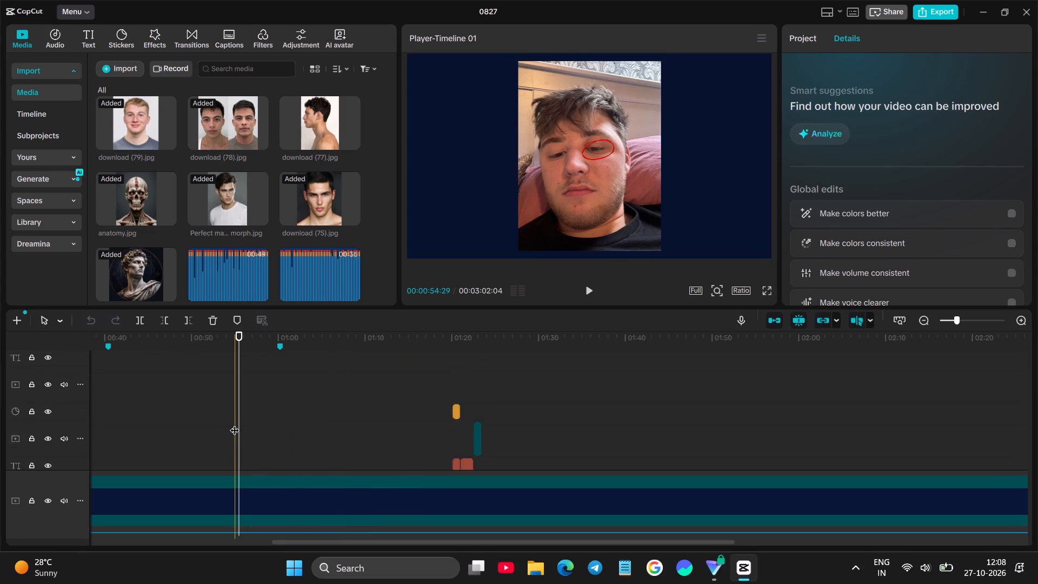
scroll(235, 423, "up", 11)
key("space")
scroll(243, 411, "right", 1)
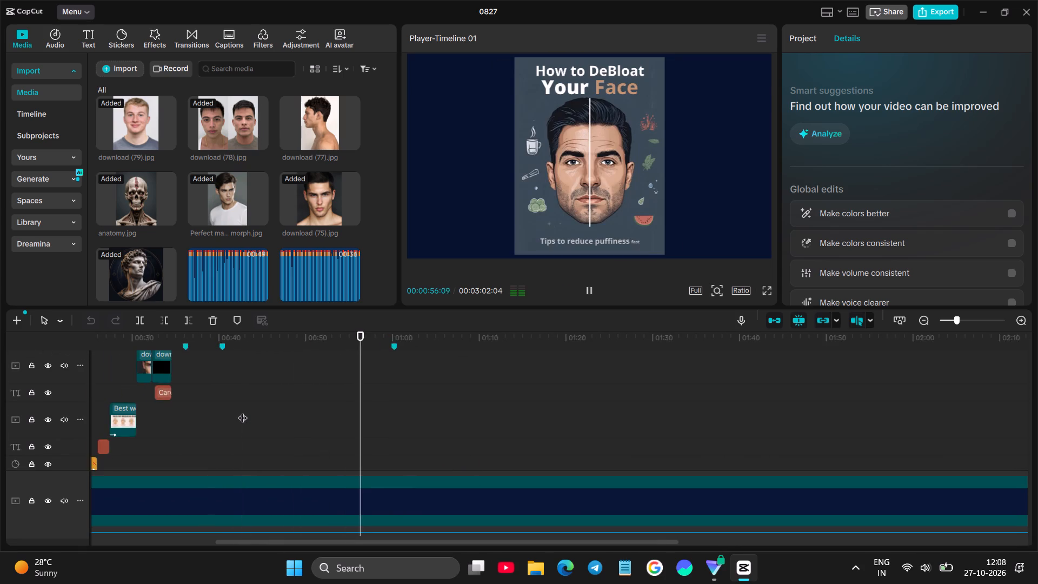
scroll(243, 411, "right", 1)
scroll(243, 411, "up", 3, "ctrl")
scroll(243, 411, "right", 1)
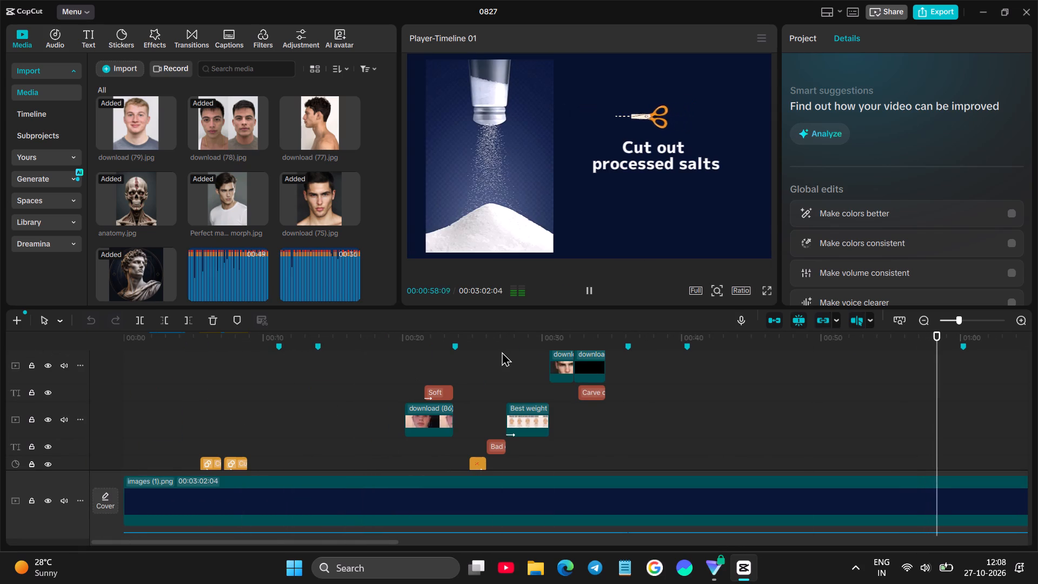
Spot-check playback at about 20, 4 and 14 seconds, examining the overlay images and captions in the opening part.
left_click(408, 366)
scroll(407, 366, "down", 5)
key("space")
scroll(407, 366, "up", 2)
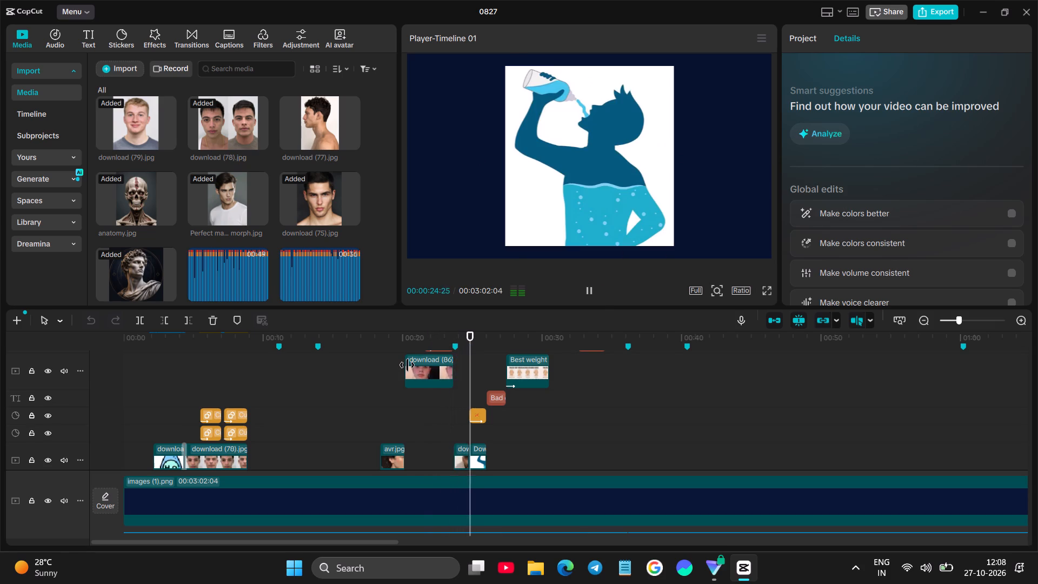
left_click(185, 388)
key("space")
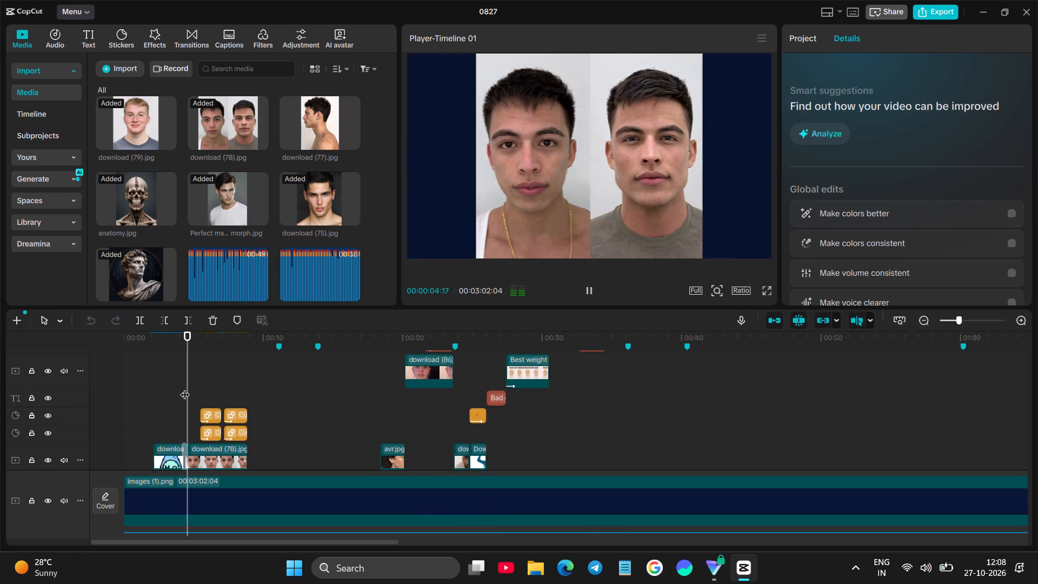
scroll(185, 388, "down", 2)
scroll(265, 398, "down", 4)
left_click(323, 440)
key("space")
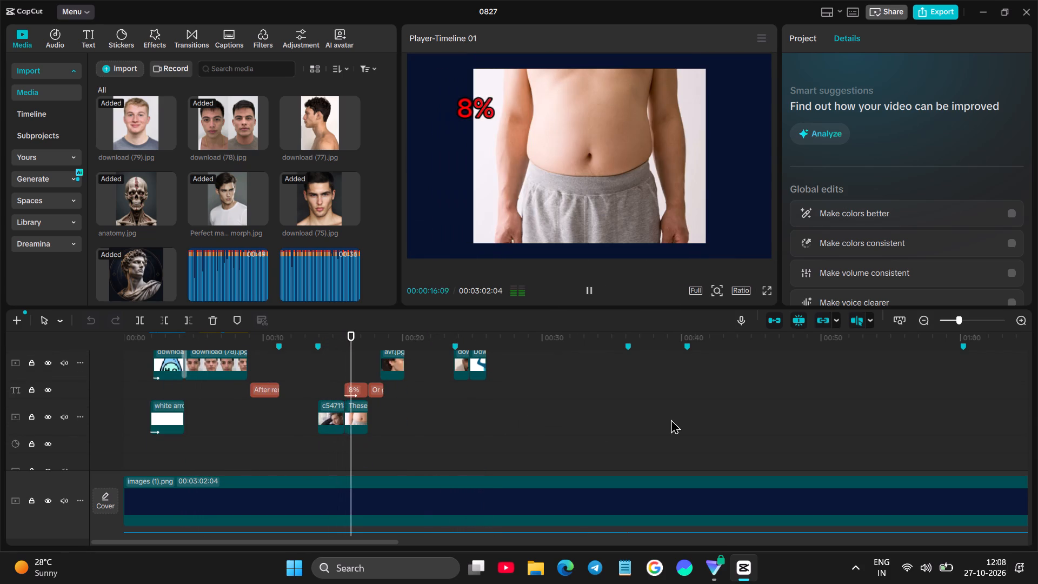
key("space")
Look through the project's imported media, examining the ice and food images.
scroll(256, 268, "down", 16)
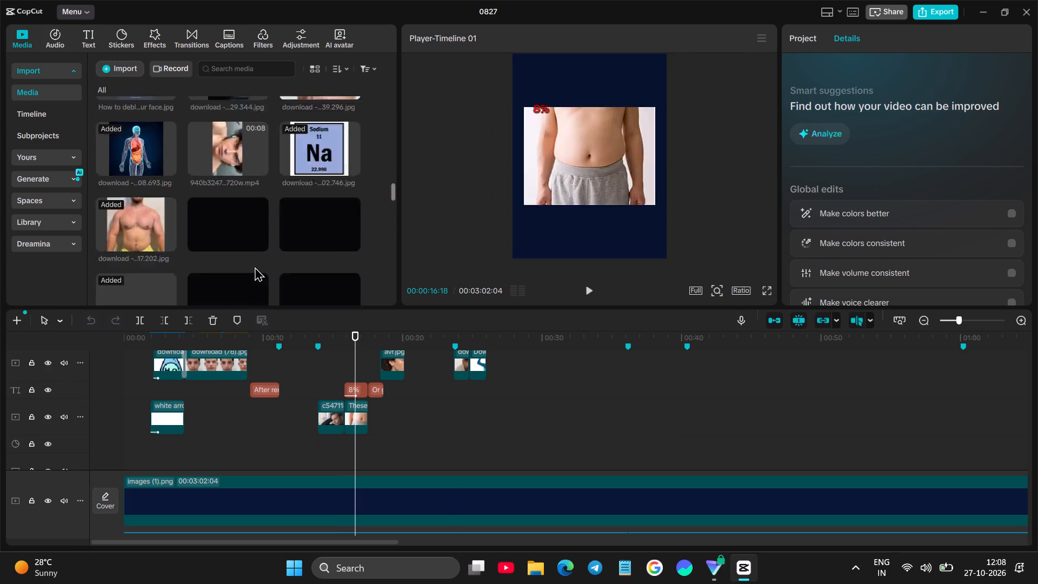
scroll(255, 267, "down", 12)
scroll(253, 267, "down", 9)
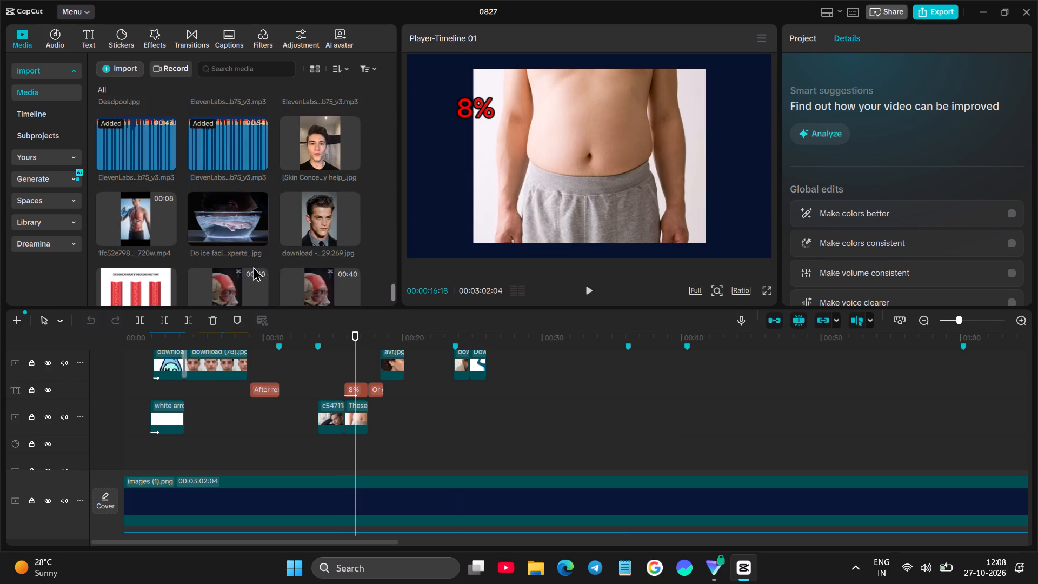
scroll(253, 267, "down", 7)
scroll(255, 267, "up", 9)
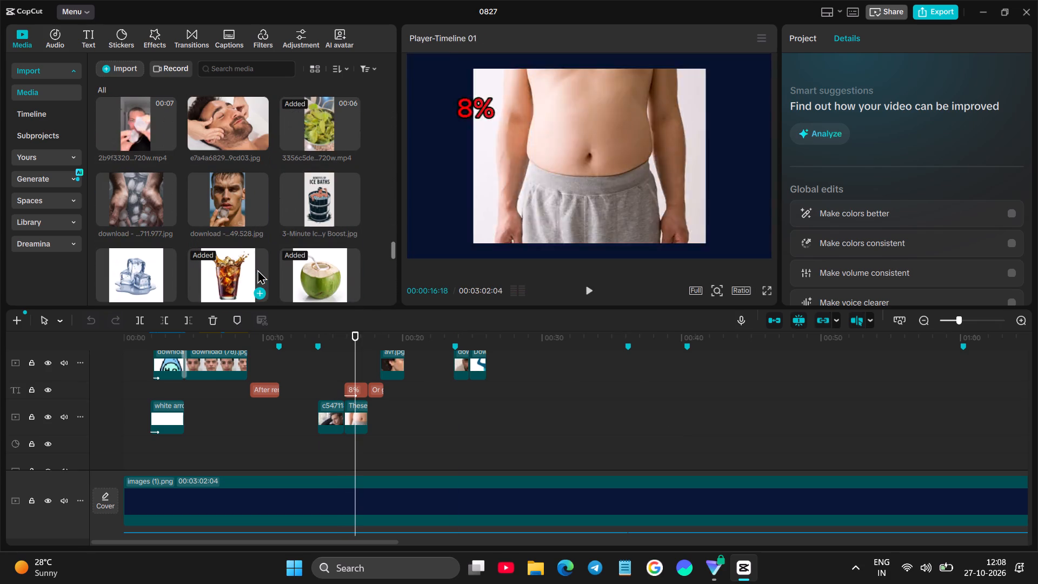
scroll(256, 272, "up", 1)
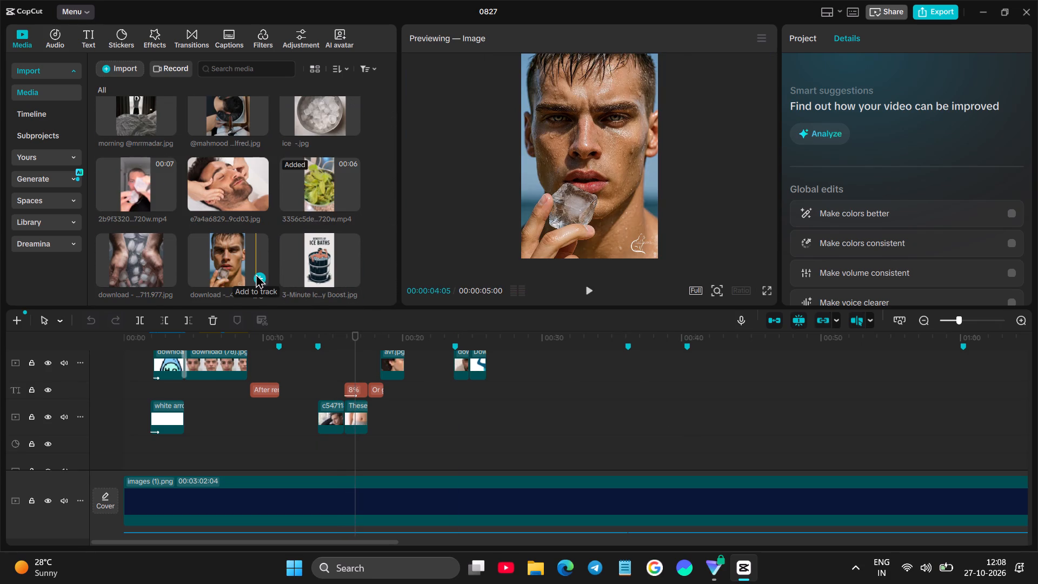
scroll(254, 275, "up", 1)
Spot-check playback from the water-drinking image through the bone-structure caption to the leafy greens clip at about 01:12.
key("space")
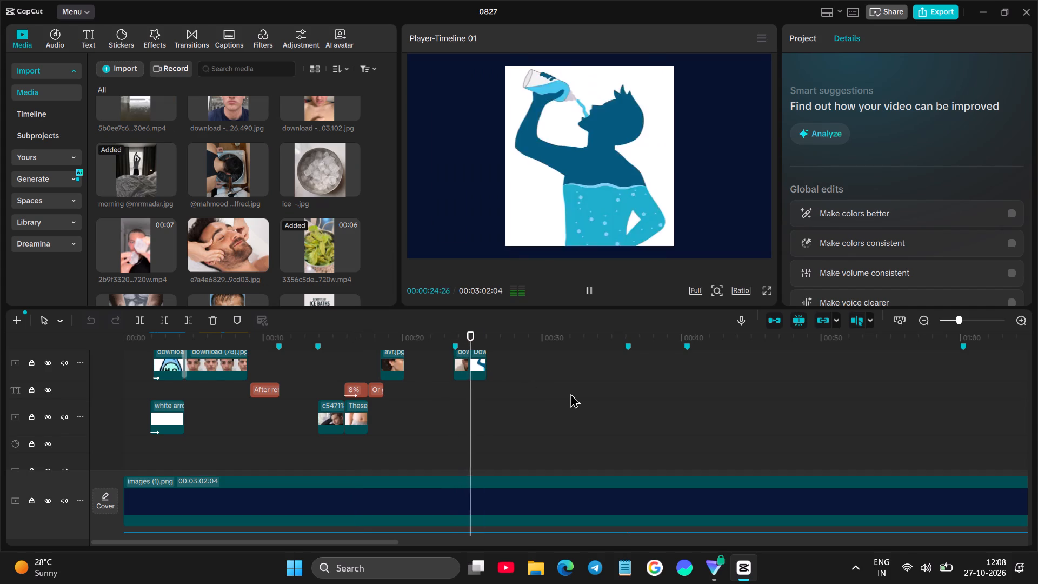
left_click(570, 393)
key("space")
key("space")
scroll(705, 441, "left", 1)
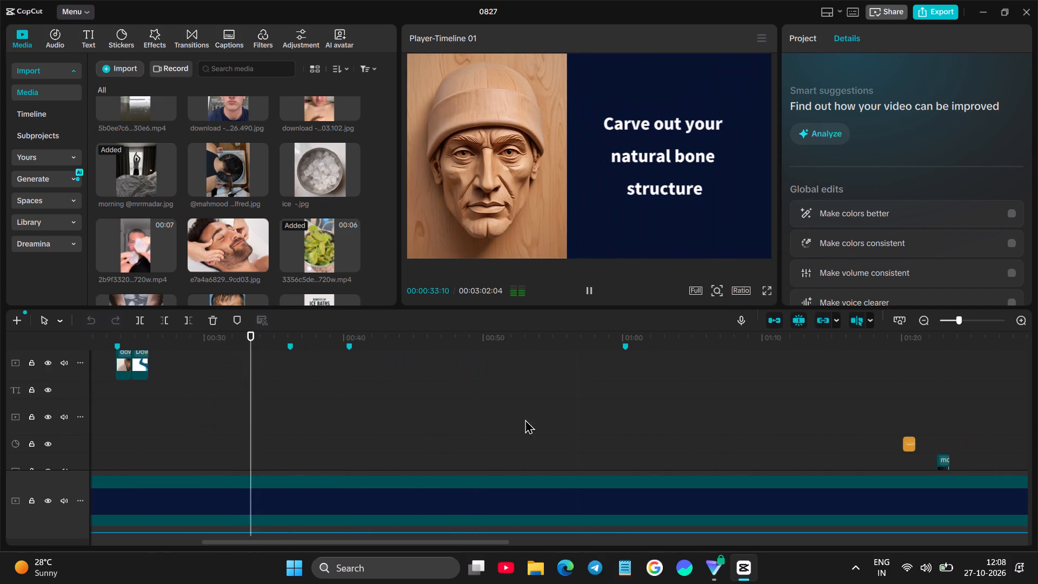
left_click(502, 417)
key("space")
left_click(675, 419)
key("space")
key("space")
left_click(807, 405)
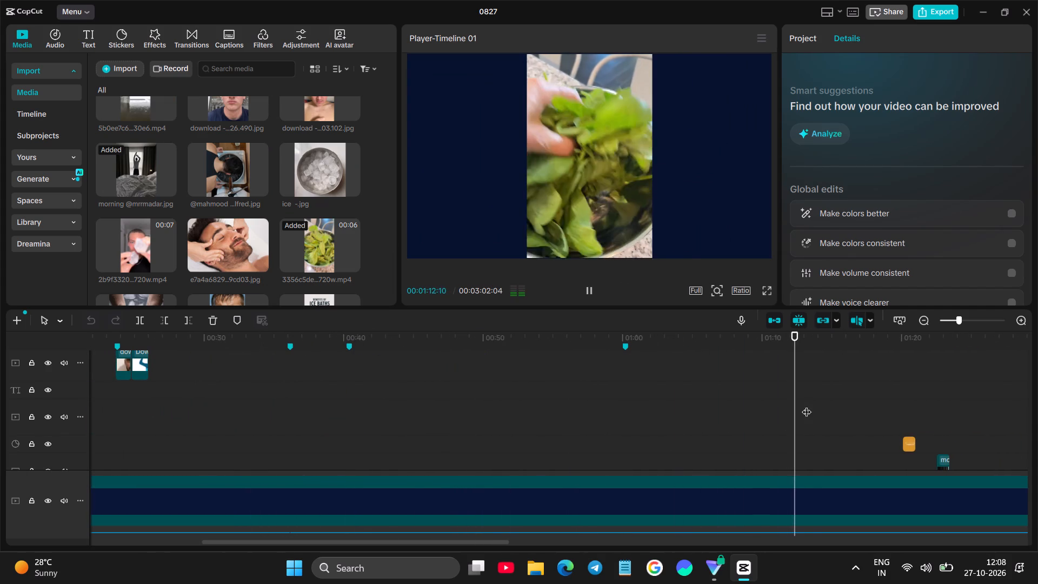
key("space")
Play the sodium section from about 00:41 and examine its stacked overlay clips.
left_click(364, 405)
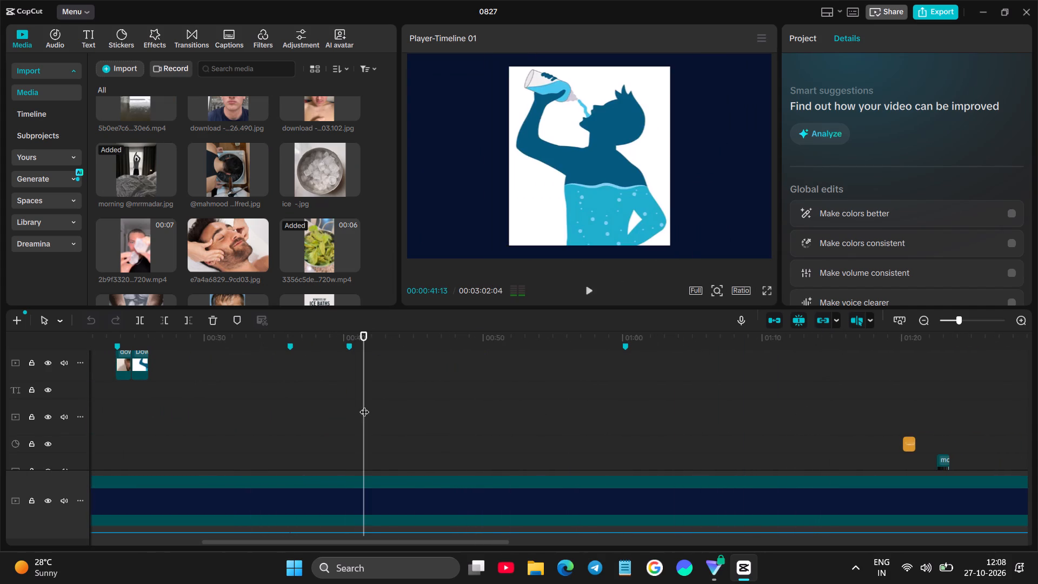
key("space")
scroll(554, 481, "up", 20)
scroll(554, 481, "up", 9)
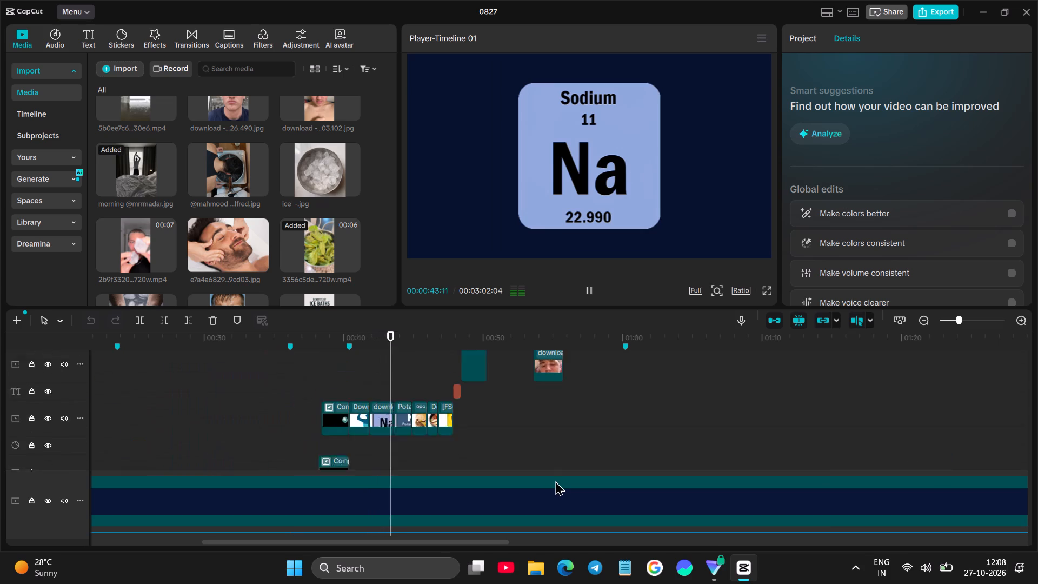
scroll(555, 481, "up", 16)
scroll(555, 481, "down", 10)
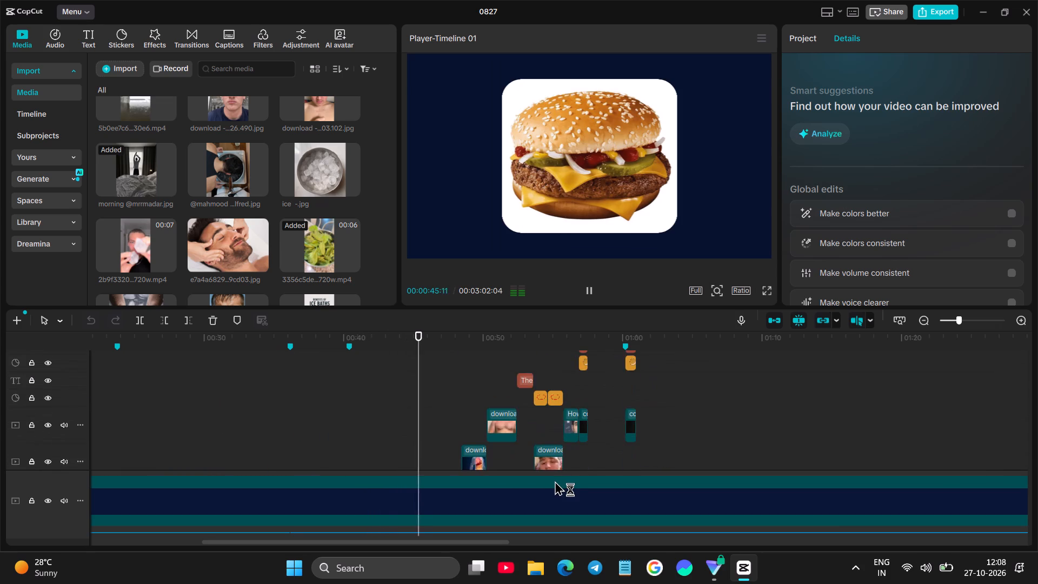
scroll(555, 481, "down", 2)
Play from about 00:54 to the bomb sticker and stop at the end of the processed-salts clip.
left_click(543, 443)
key("space")
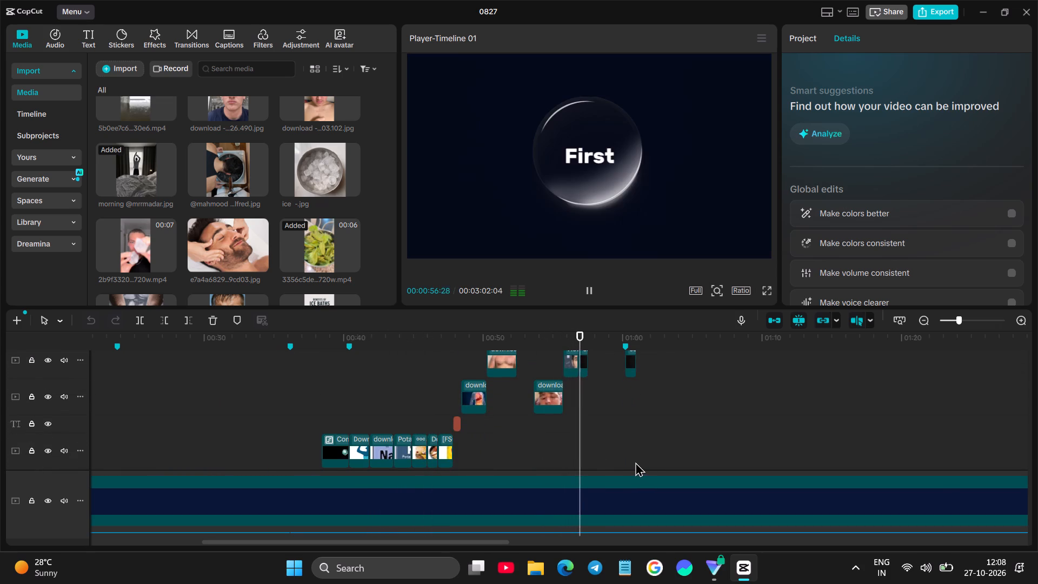
scroll(635, 461, "right", 1)
scroll(634, 461, "up", 1, "ctrl")
scroll(634, 461, "right", 1, "ctrl")
scroll(634, 461, "up", 8, "ctrl")
scroll(633, 460, "up", 7)
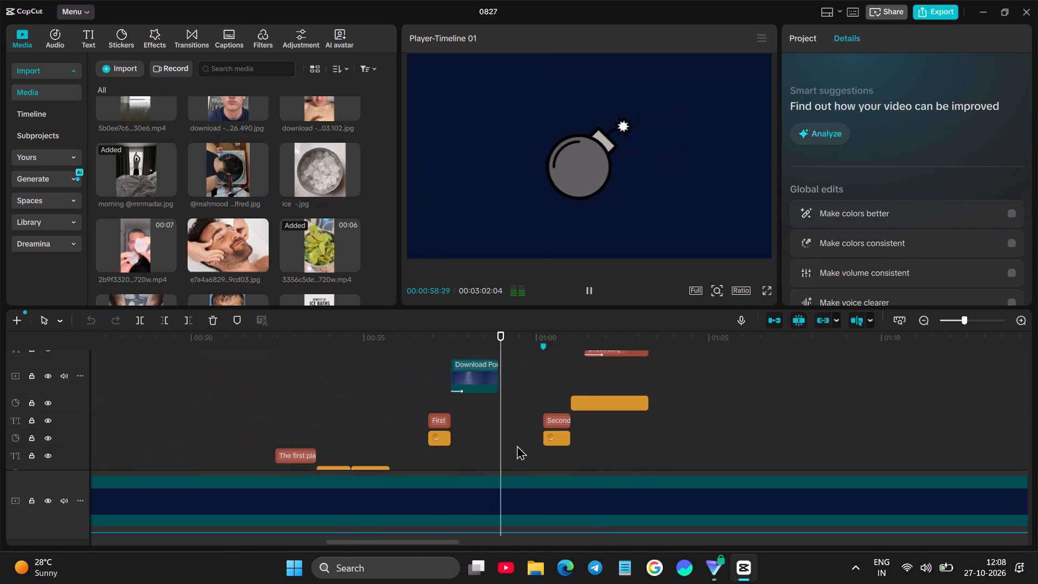
scroll(517, 445, "up", 1)
key("space")
left_click(502, 417)
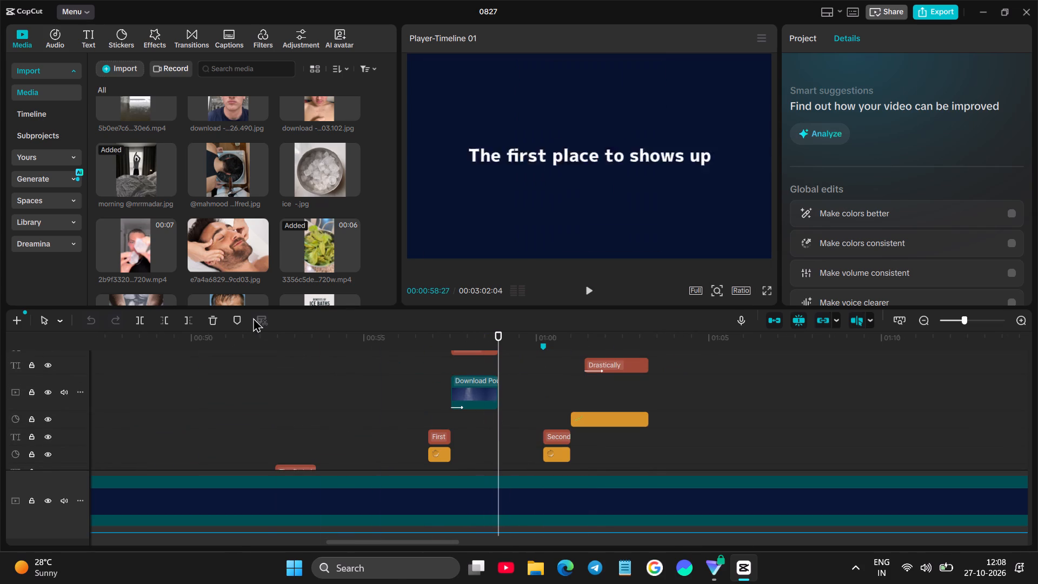
Scrub the timeline from about 00:36 to the processed-salts clip, examining the frames along the way.
scroll(261, 255, "down", 8)
left_click(204, 417)
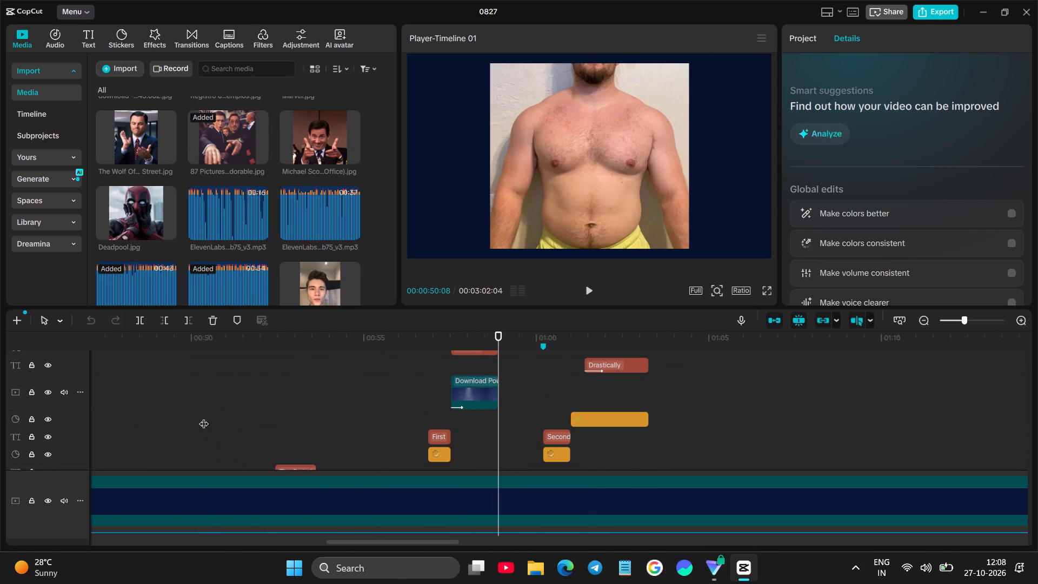
left_click_drag(204, 416, 219, 421)
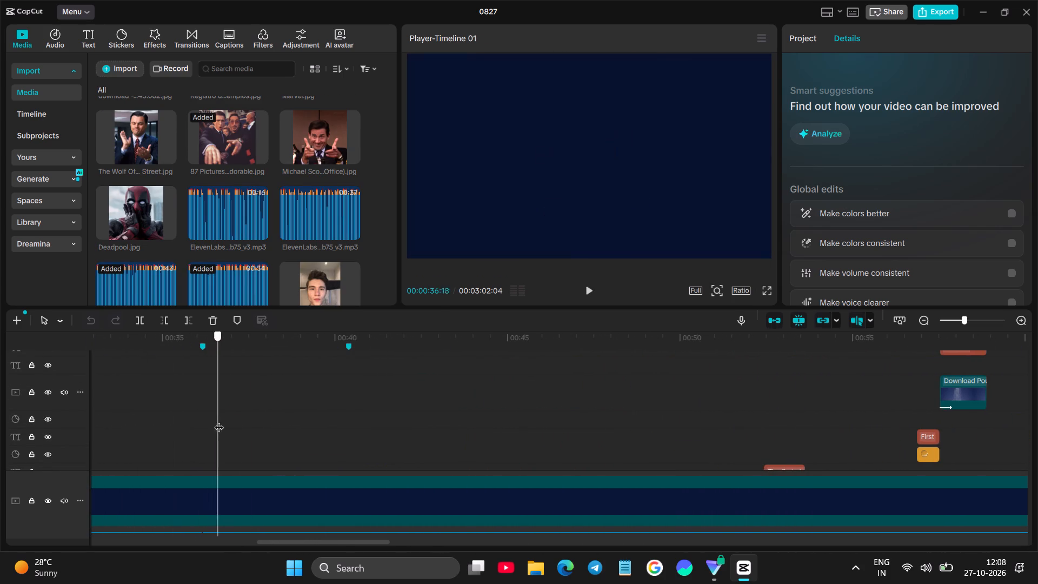
left_click_drag(219, 421, 297, 416)
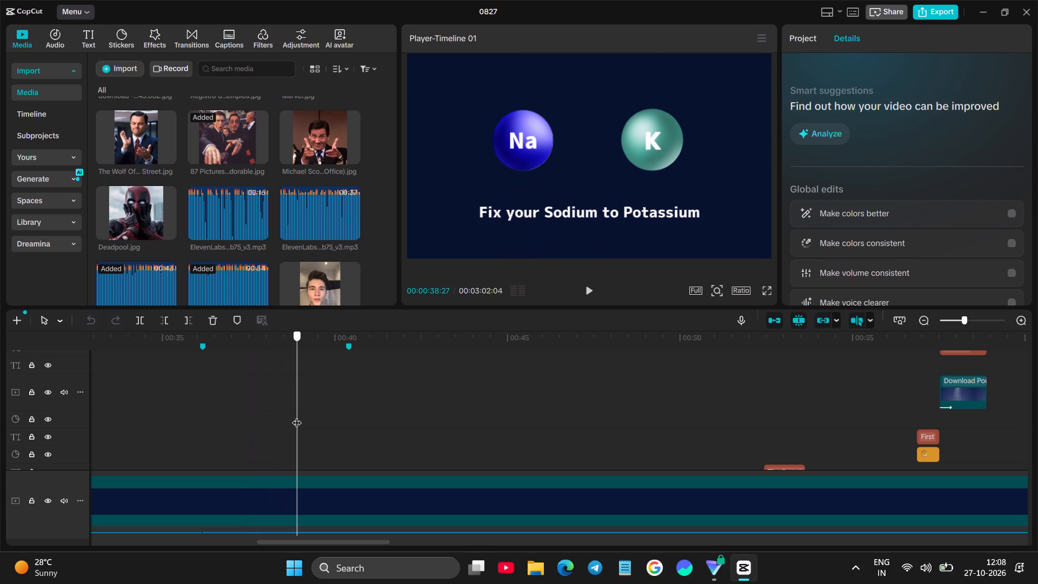
left_click_drag(297, 416, 966, 376)
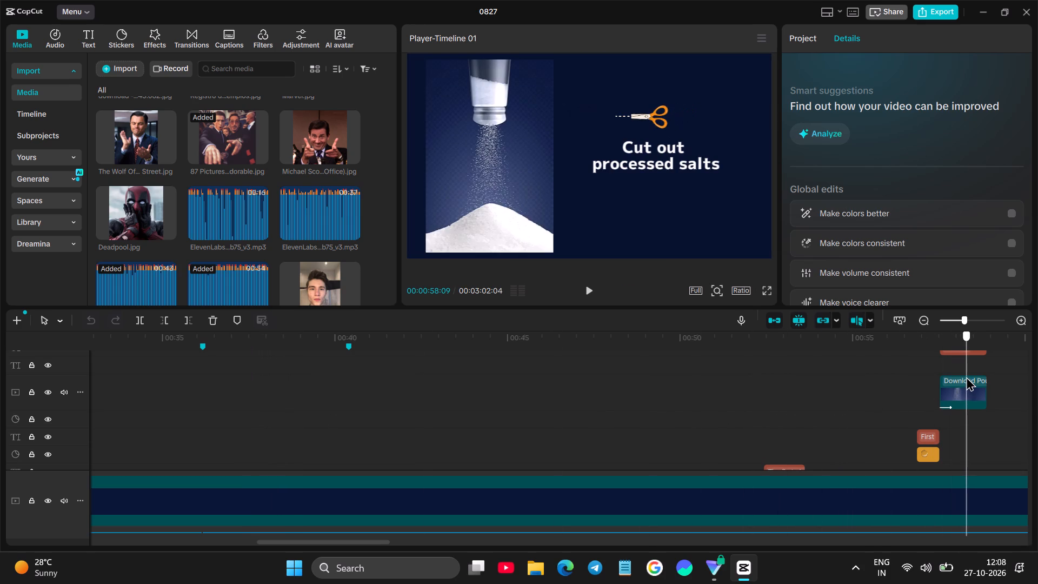
left_click_drag(966, 376, 987, 376)
left_click(975, 439)
scroll(915, 431, "left", 1)
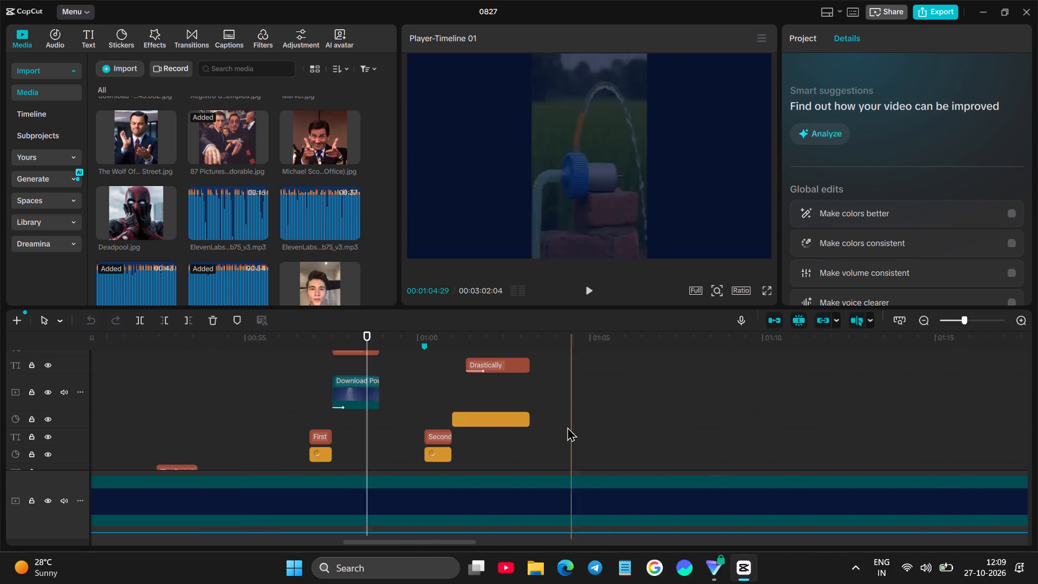
scroll(567, 427, "left", 1)
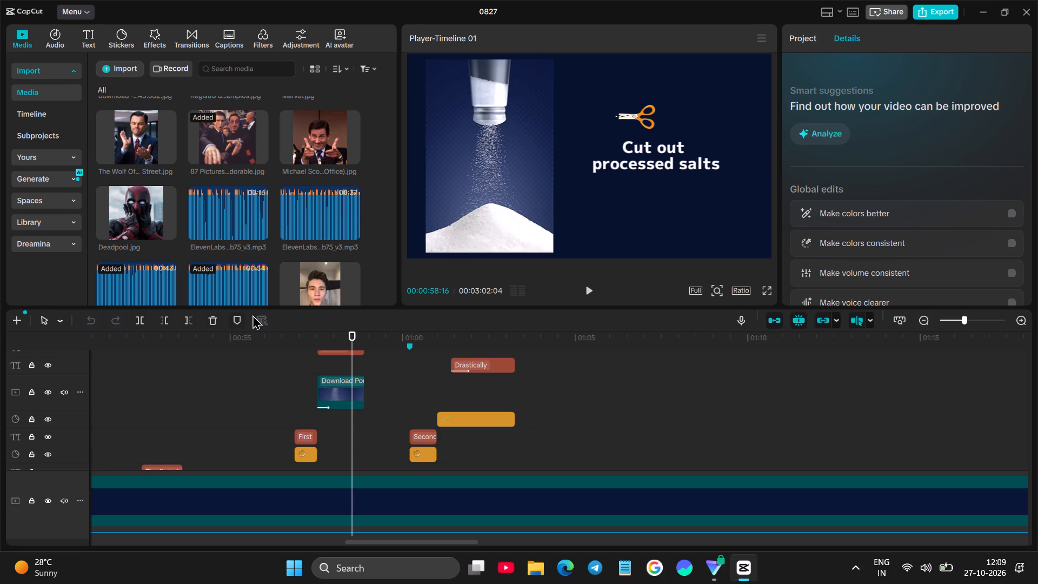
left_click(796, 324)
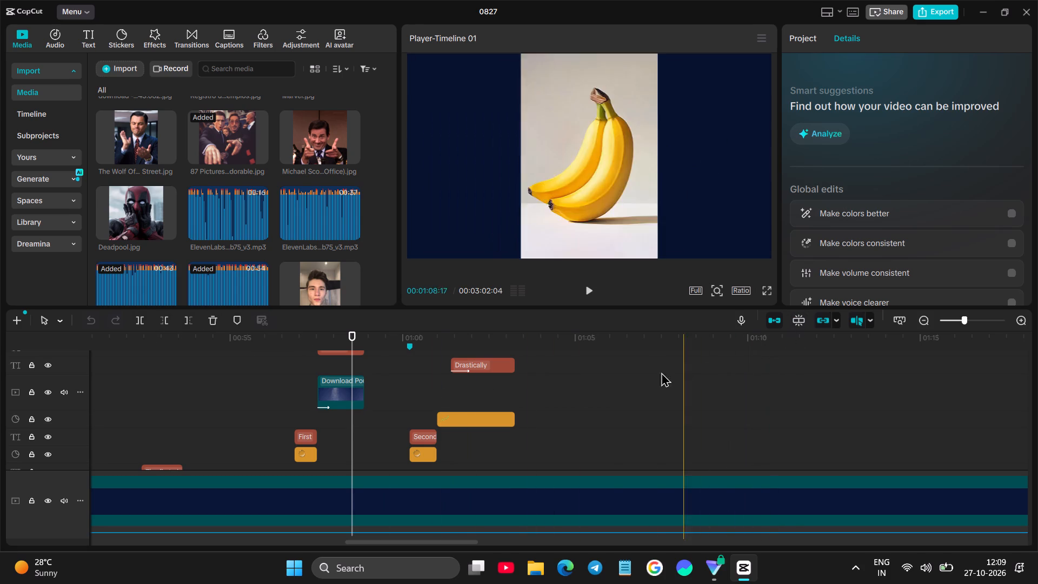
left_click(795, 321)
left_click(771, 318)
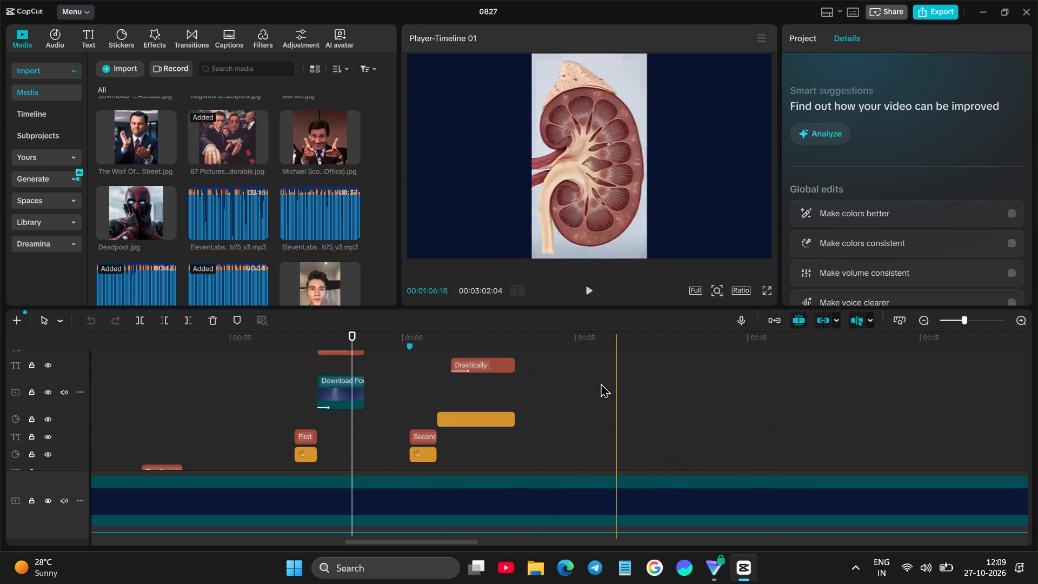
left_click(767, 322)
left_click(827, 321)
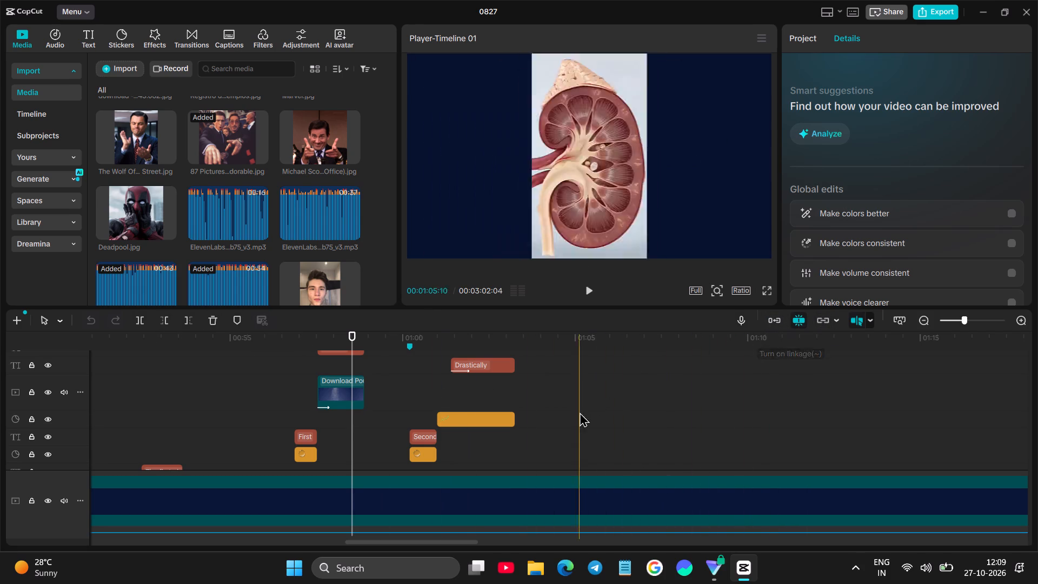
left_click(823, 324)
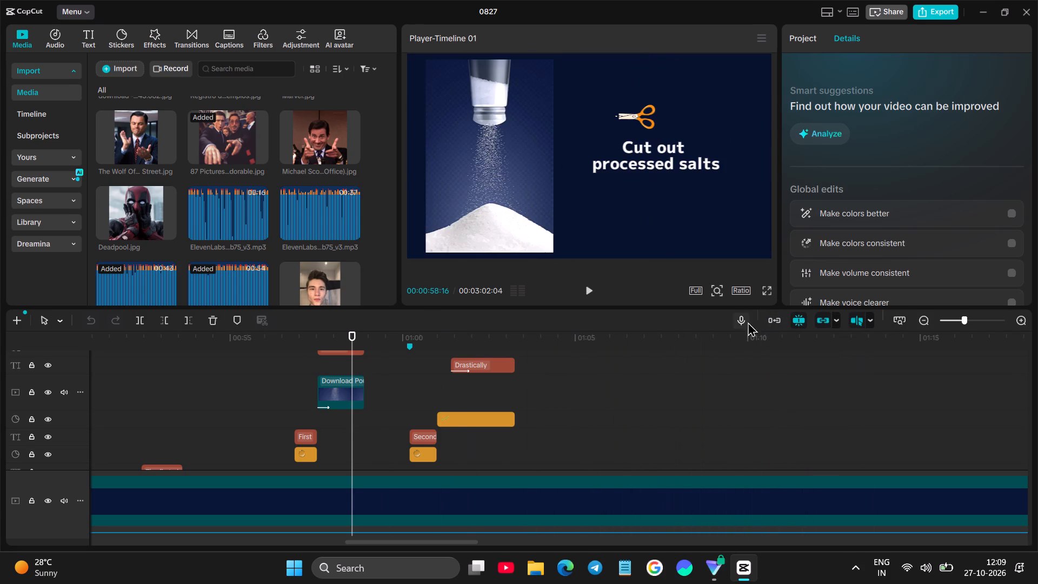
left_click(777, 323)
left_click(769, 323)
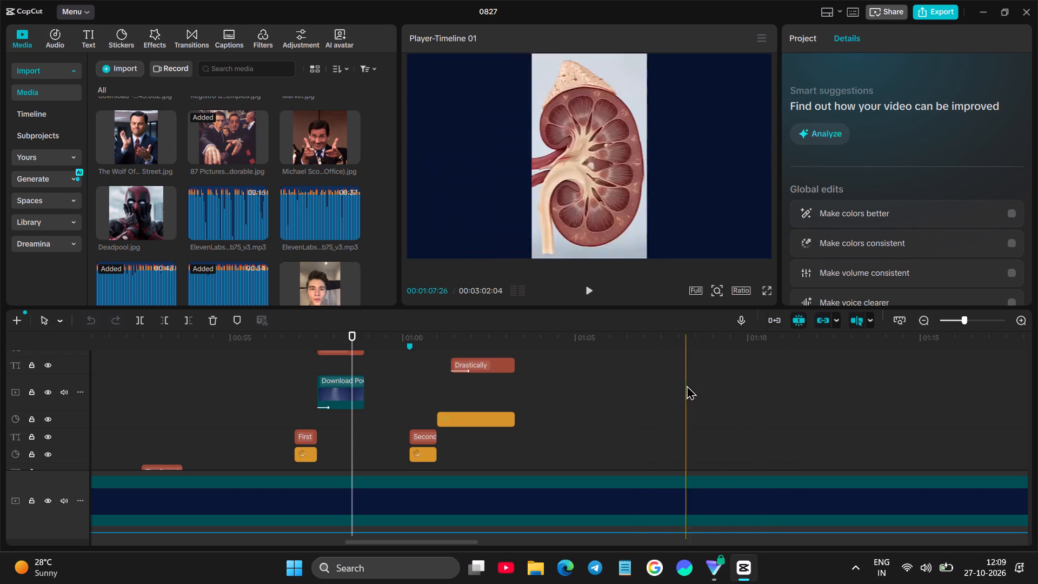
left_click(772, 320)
Turn off the timeline's preview axis.
left_click(860, 320)
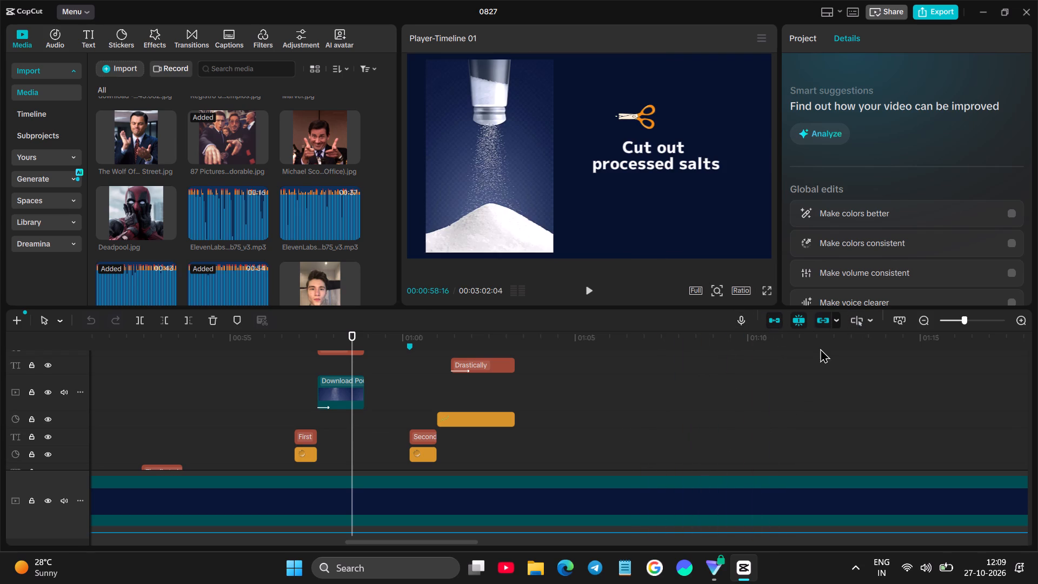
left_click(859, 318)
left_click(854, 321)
Play the processed-salts clip from about 00:57 and stop at its end, where the bomb sticker appears.
double_click(292, 375)
key("space")
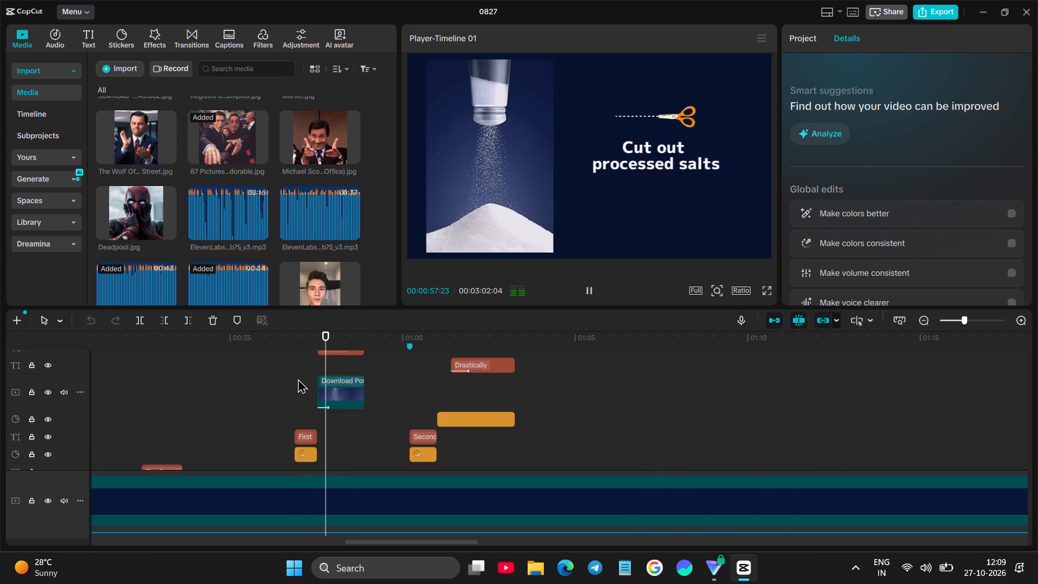
key("space")
Add the blue ball image from the imported media to the processed-salts overlay track at about 01:04.
scroll(305, 214, "up", 3)
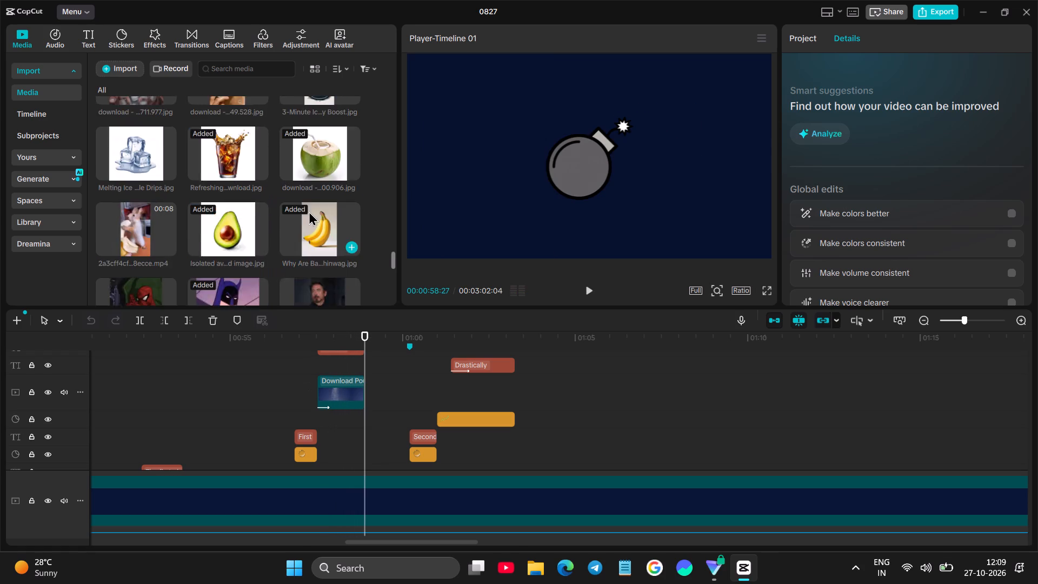
scroll(309, 211, "up", 17)
scroll(303, 211, "up", 4)
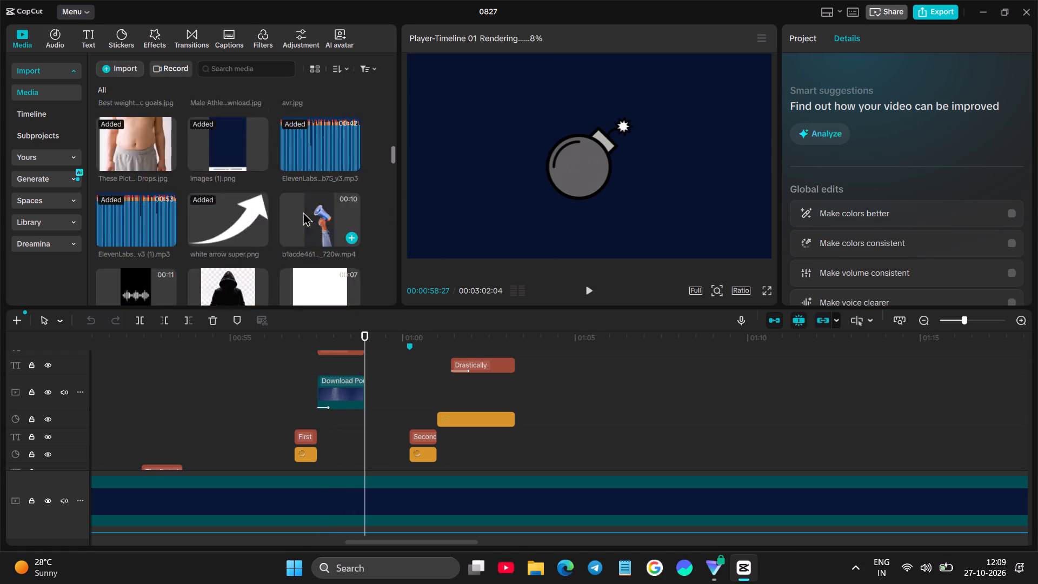
scroll(303, 211, "up", 7)
scroll(303, 211, "down", 1)
left_click_drag(328, 214, 353, 360)
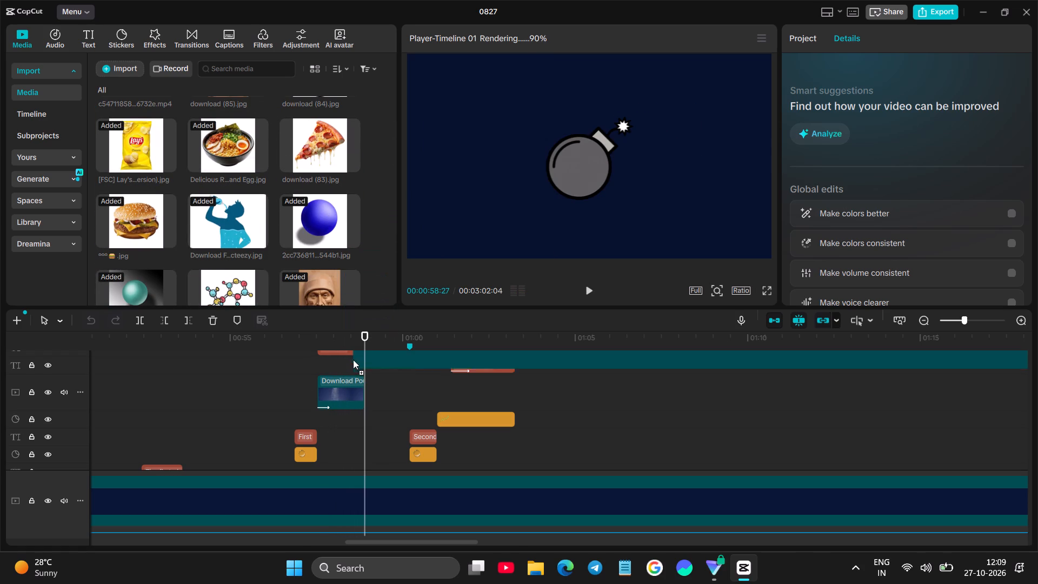
left_click_drag(353, 360, 560, 391)
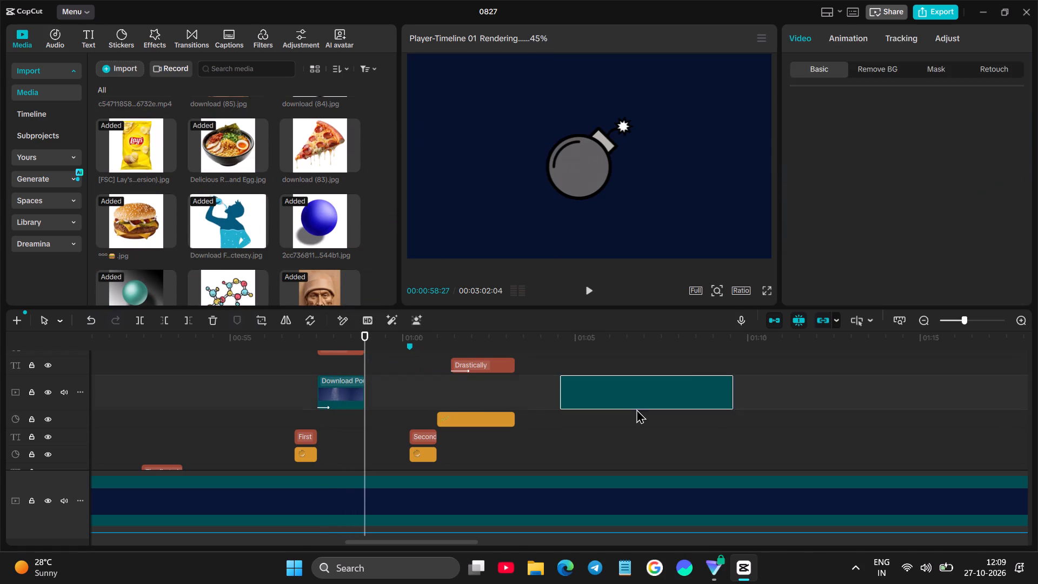
left_click(627, 415)
left_click(634, 390)
Trim the blue ball clip to about 1.1 s and place it directly after the processed-salts clip.
left_click_drag(733, 384, 596, 395)
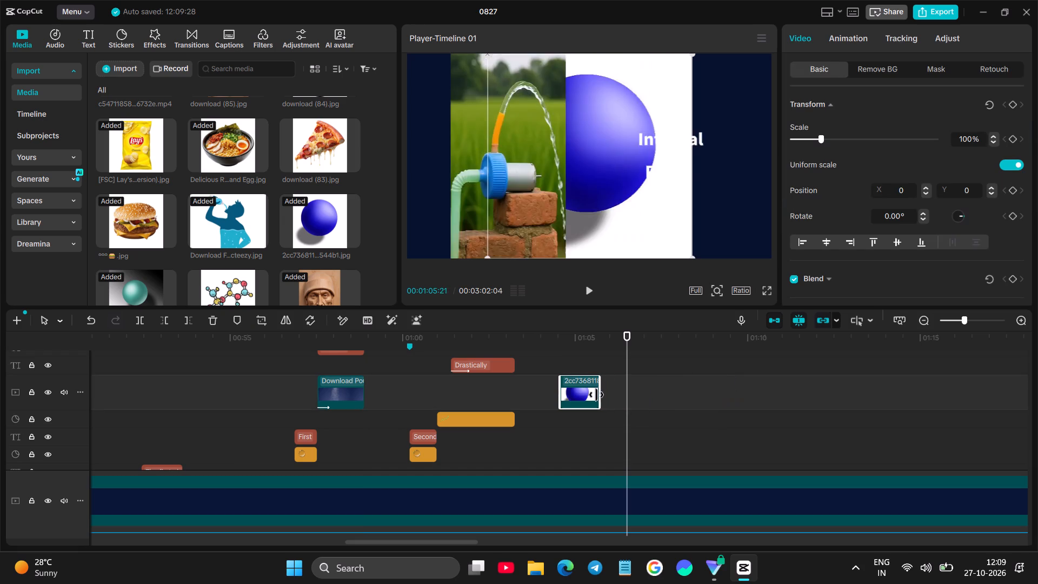
left_click_drag(596, 395, 595, 395)
left_click_drag(583, 389, 387, 380)
Play the ball over the bomb section and move the ball clip up to the overlay track above the bomb sticker.
scroll(390, 382, "up", 8)
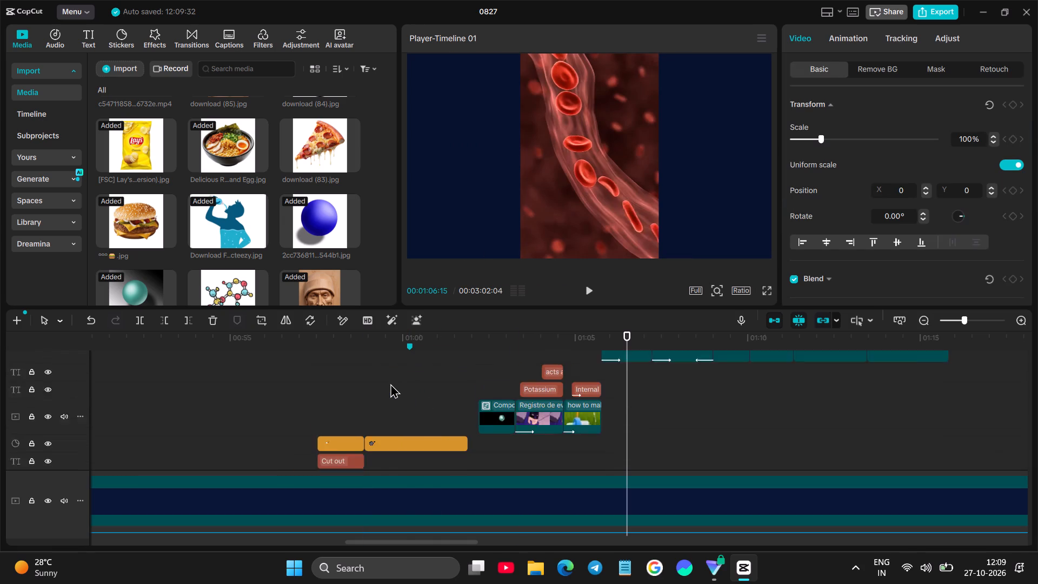
scroll(390, 383, "up", 3)
scroll(390, 383, "down", 12)
left_click(363, 411)
key("space")
key("space")
scroll(371, 406, "up", 2)
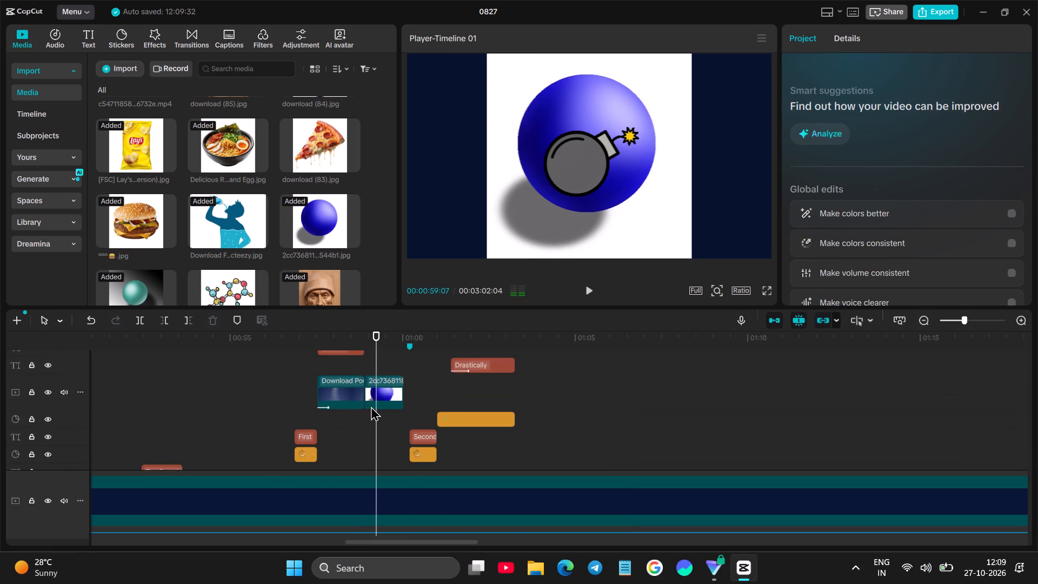
scroll(371, 406, "up", 1)
left_click_drag(381, 423, 381, 414)
scroll(382, 413, "up", 5)
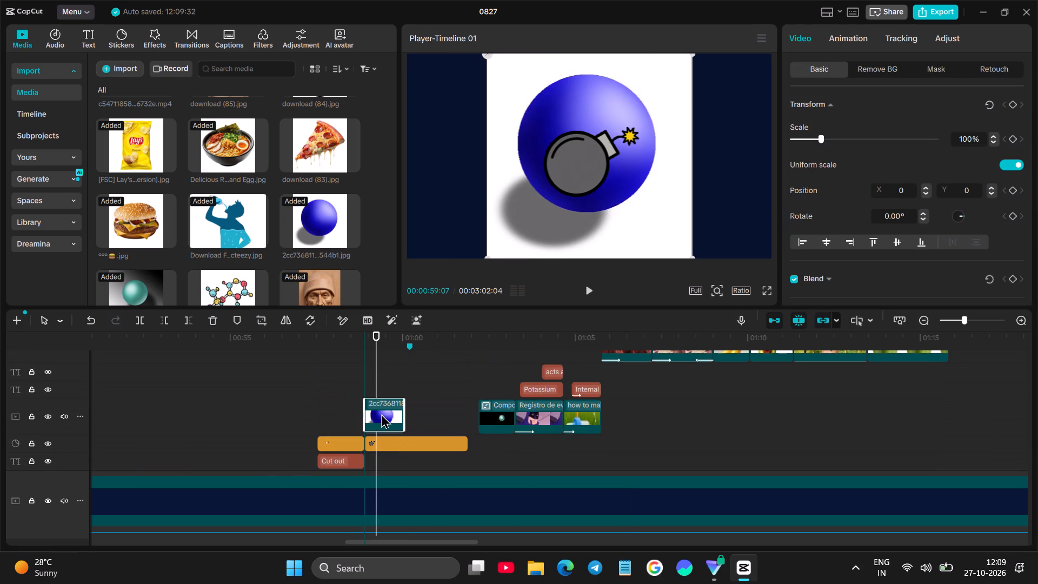
left_click_drag(381, 414, 382, 413)
Play the ball clip's start, stop at about 00:59:05 and remove the ball image's background with auto removal.
left_click(355, 370)
key("space")
key("space")
key("space")
key("space")
left_click(388, 414)
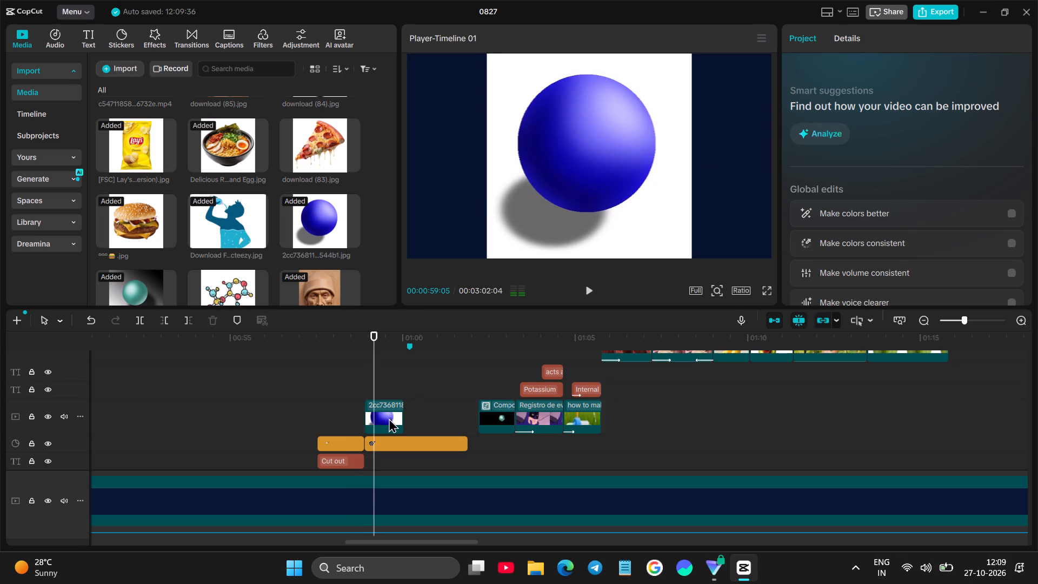
left_click(873, 68)
left_click(795, 104)
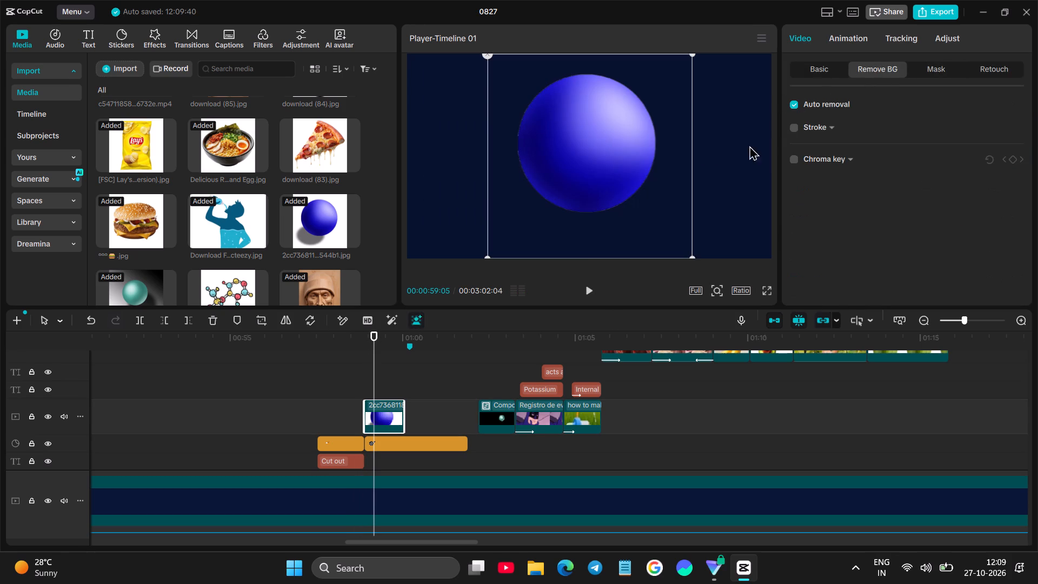
Shrink the blue ball and place it inside the bomb's round body.
left_click_drag(693, 57, 613, 165)
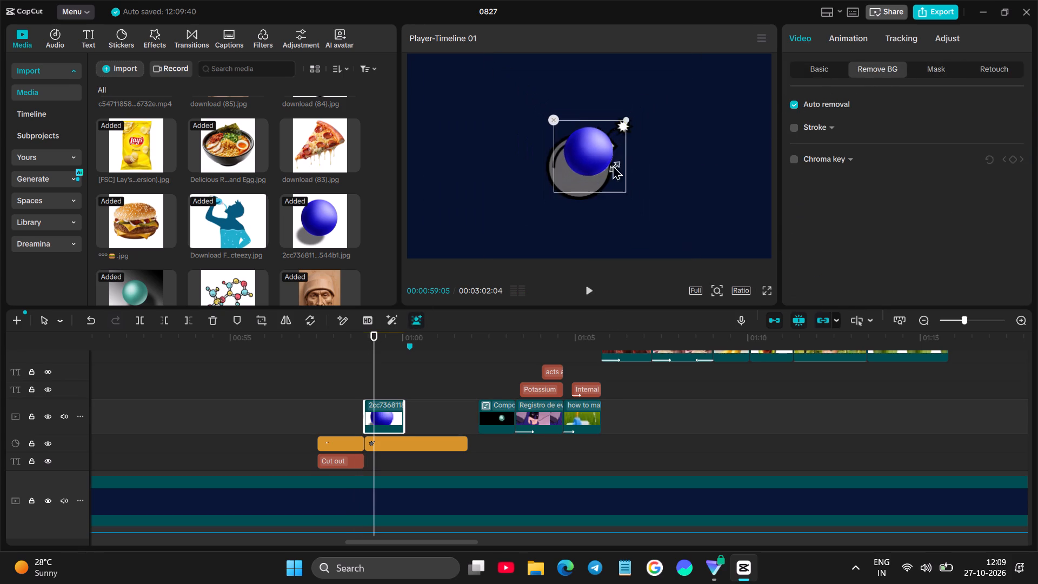
left_click_drag(613, 165, 609, 180)
left_click_drag(591, 155, 582, 171)
Enlarge the bomb sticker slightly around the blue ball.
scroll(441, 346, "down", 2)
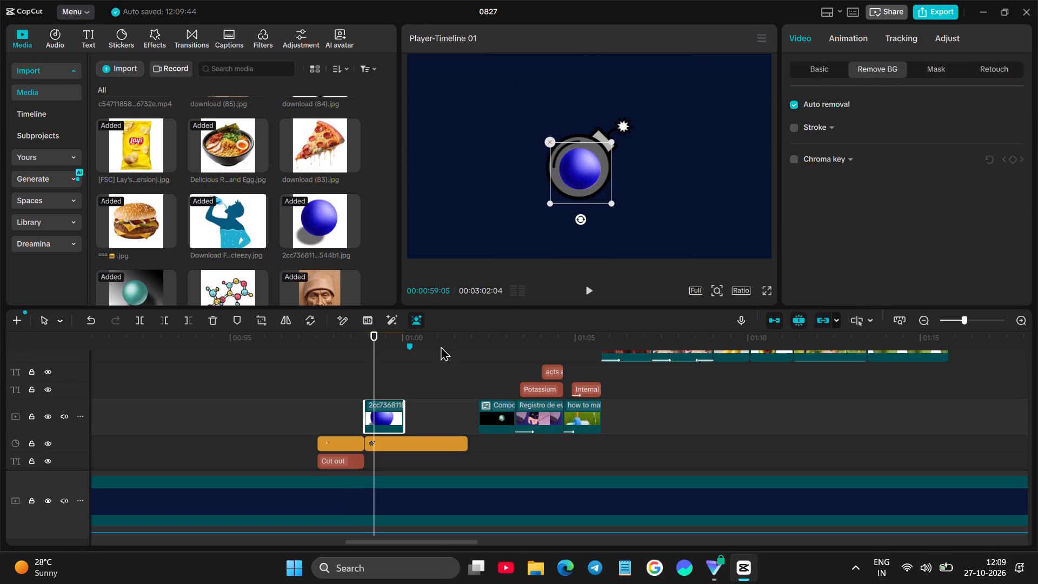
scroll(441, 346, "down", 2)
left_click(405, 443)
left_click_drag(515, 229, 502, 245)
Play to about 00:59:10 and recentre the blue ball on the enlarged bomb.
left_click(346, 366)
key("space")
key("space")
left_click(387, 414)
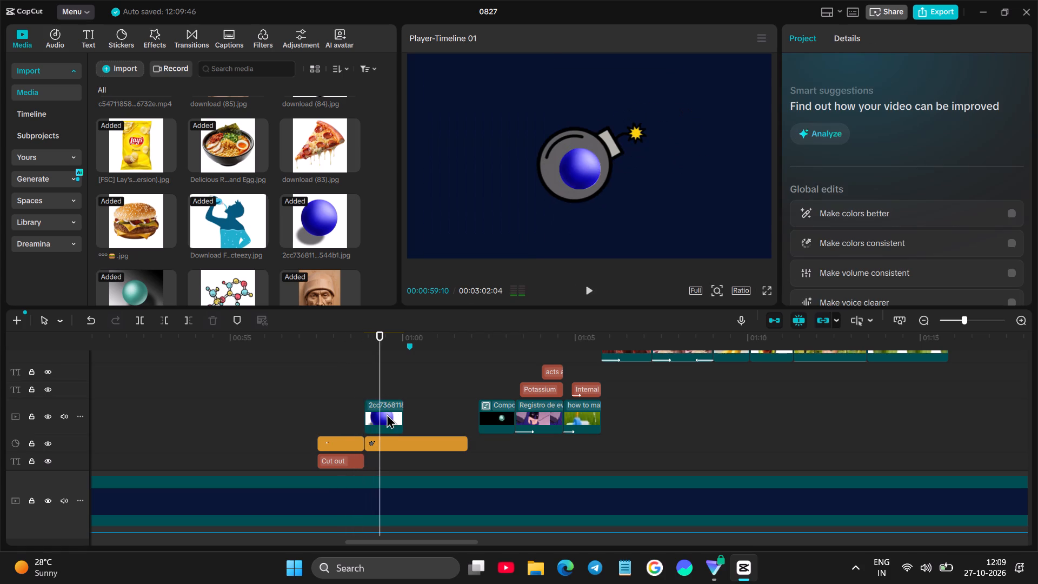
left_click_drag(572, 180, 568, 179)
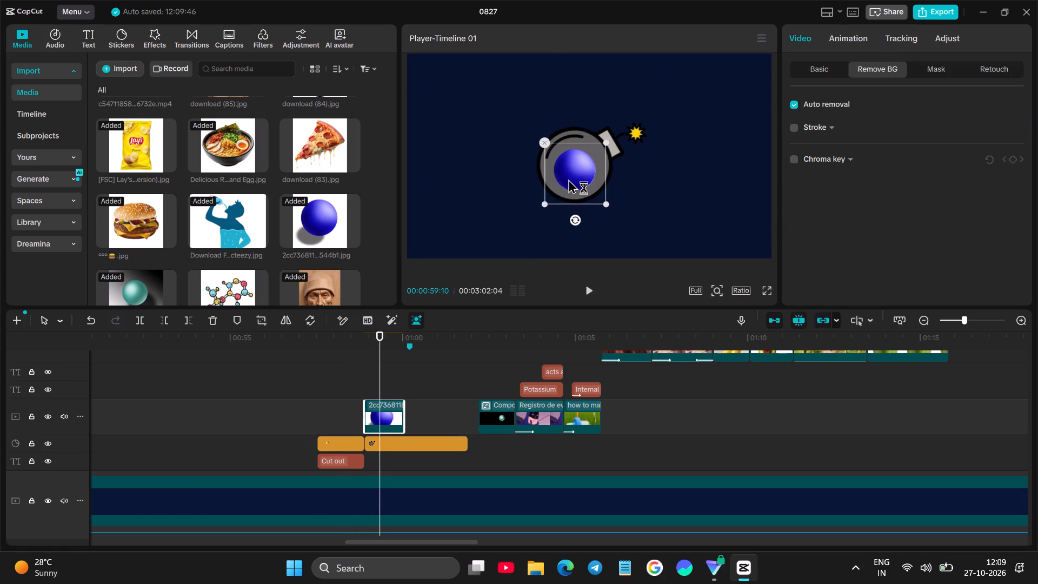
left_click_drag(568, 179, 566, 177)
At about 00:59:22, make the blue ball slightly smaller, recentre it on the bomb and check it in full screen.
key("space")
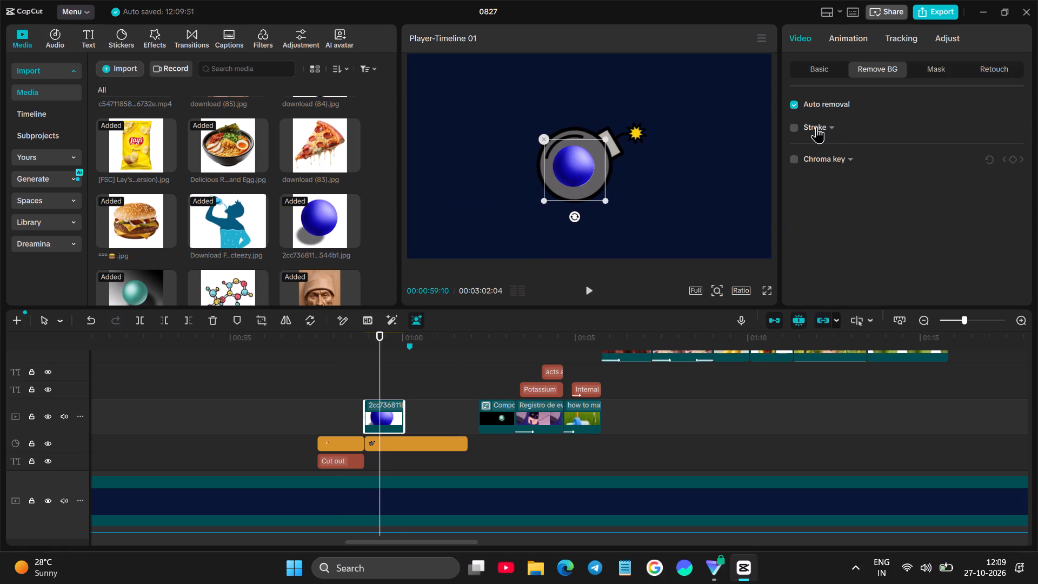
key("space")
left_click(539, 197)
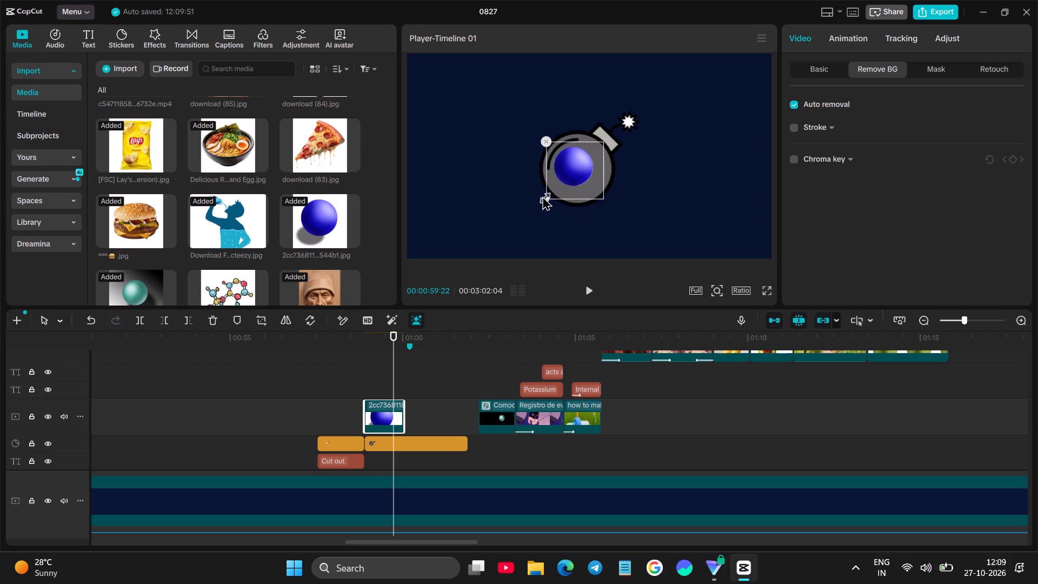
left_click(571, 174)
left_click(766, 290)
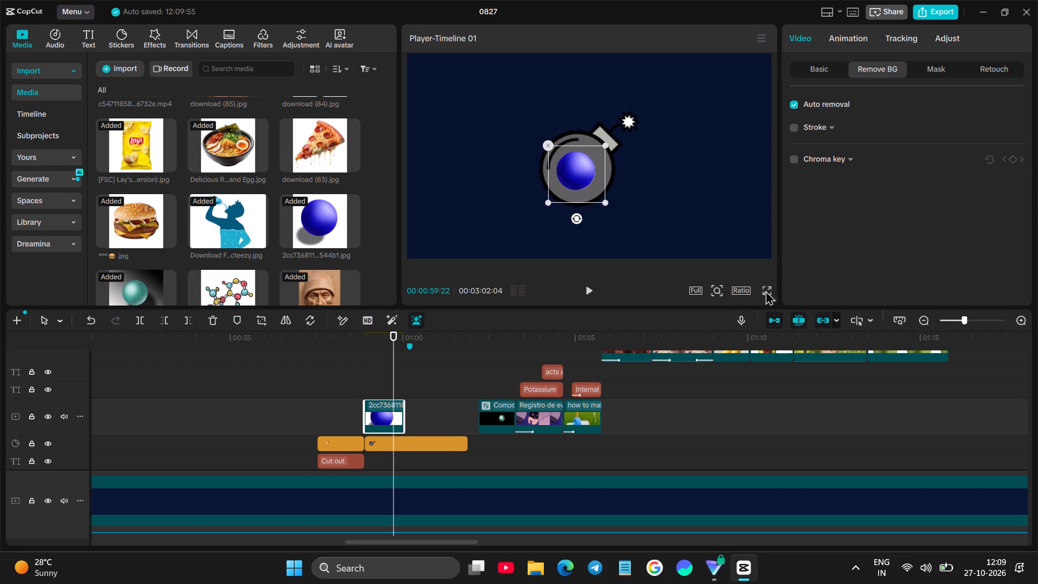
left_click(704, 525)
Enlarge the blue ball slightly, nudge it to the bomb's centre and check it in full screen.
left_click(576, 186)
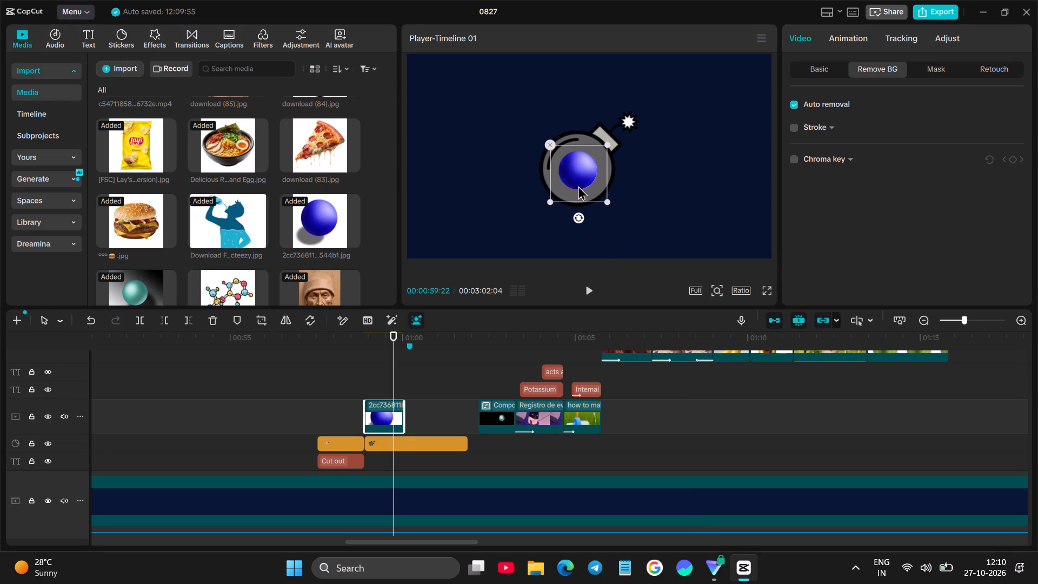
left_click(551, 201)
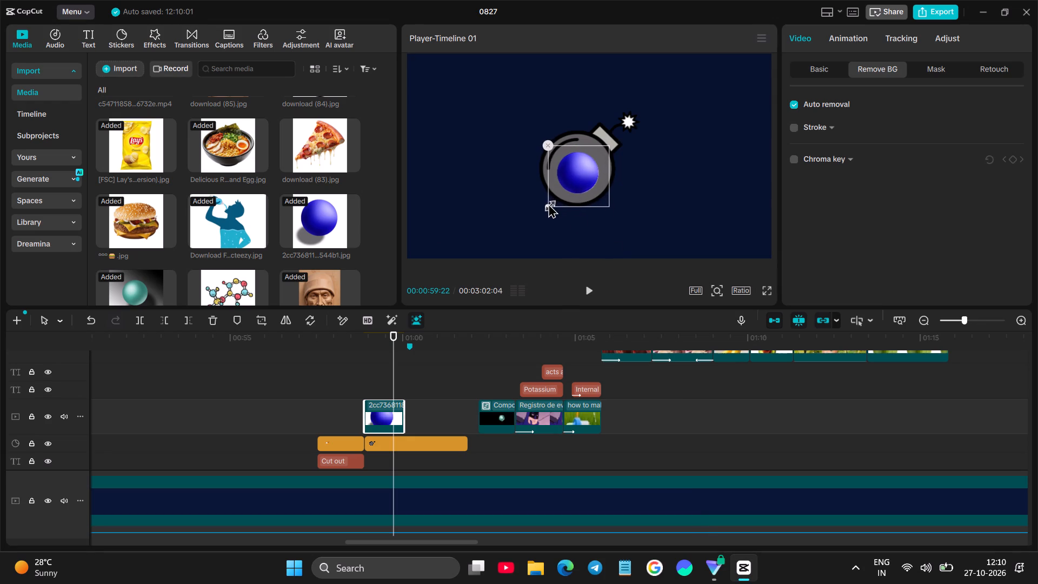
left_click(568, 182)
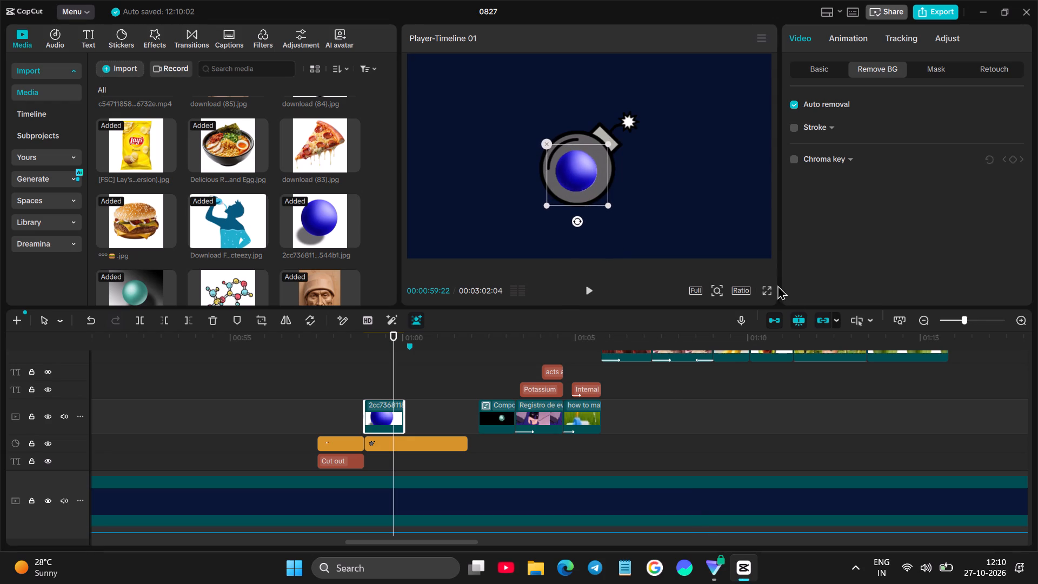
left_click(763, 288)
left_click(706, 520)
Add a default text clip on a track above the overlays, starting with the blue ball clip.
left_click(92, 39)
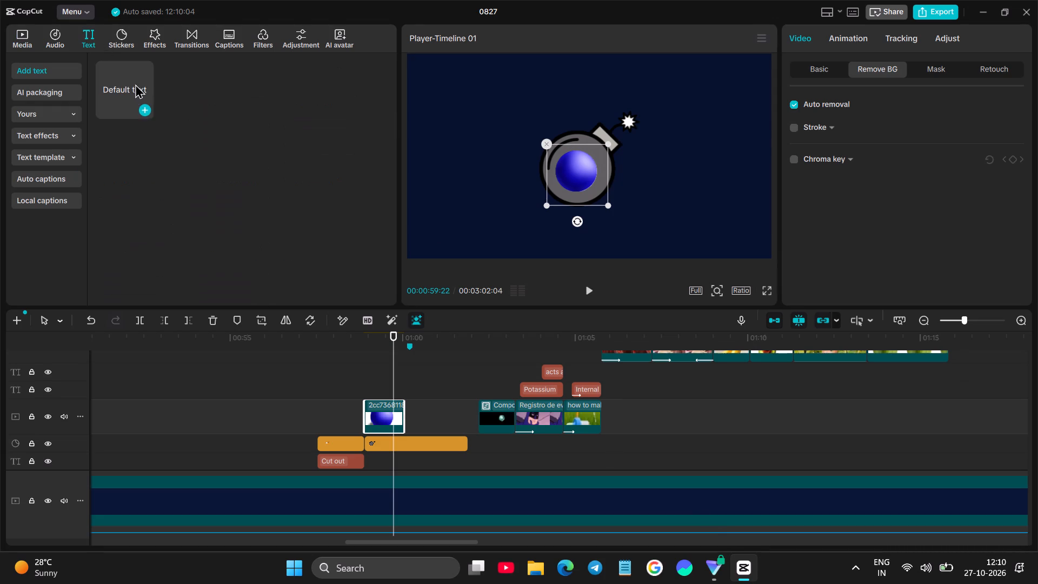
left_click_drag(133, 82, 362, 381)
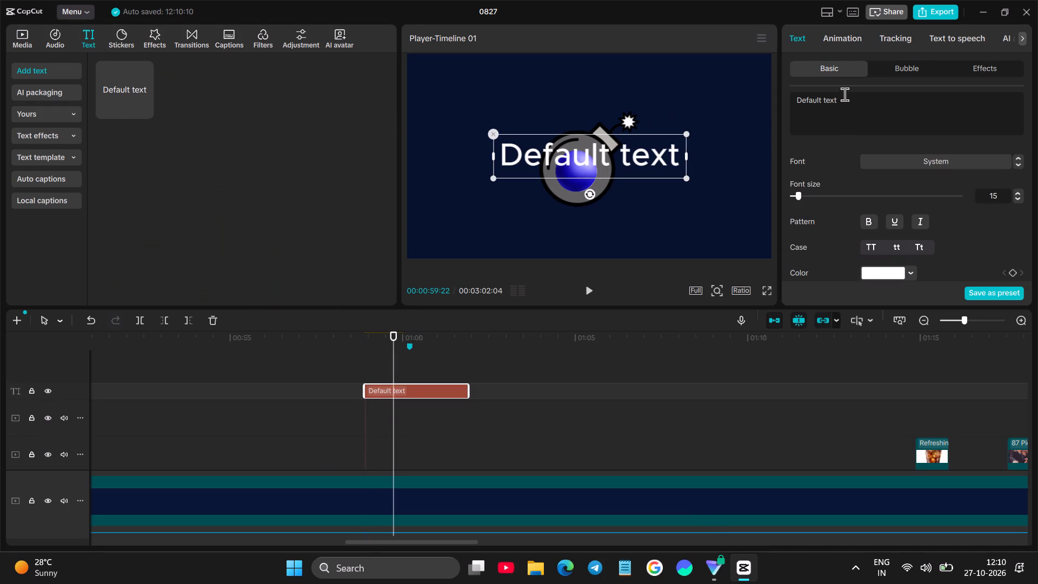
Replace the new text clip's wording with "Na".
left_click(844, 94)
left_click(873, 103)
key("BackSpace")
key("BackSpace")
key("BackSpace")
key("BackSpace")
key("BackSpace")
key("BackSpace")
key("BackSpace")
key("BackSpace")
key("BackSpace")
key("BackSpace")
key("BackSpace")
key("BackSpace")
key("BackSpace")
key("BackSpace")
key("BackSpace")
key("BackSpace")
key("BackSpace")
key("BackSpace")
key("BackSpace")
key("BackSpace")
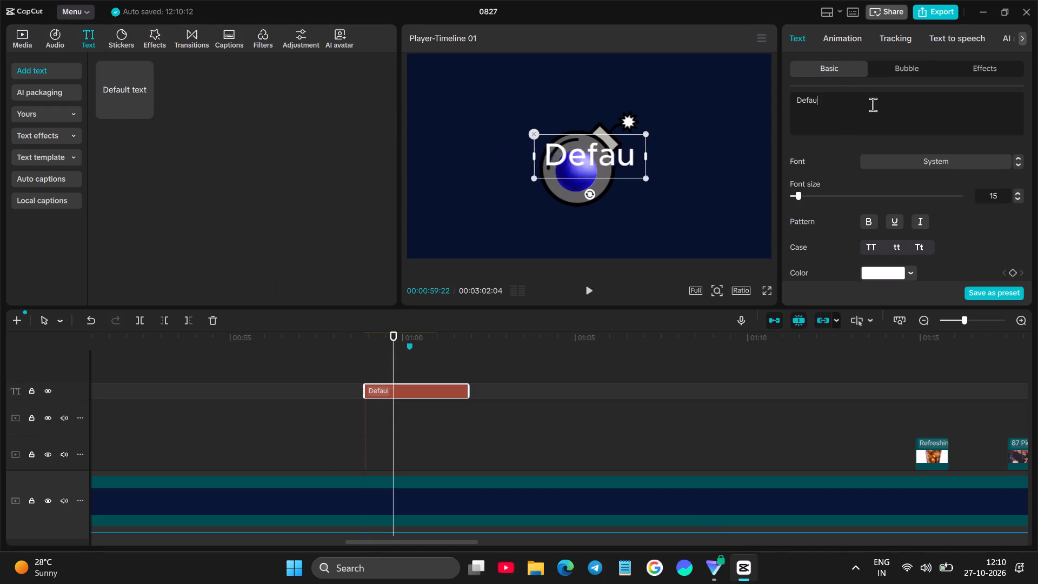
type("NA")
key("BackSpace")
key("a")
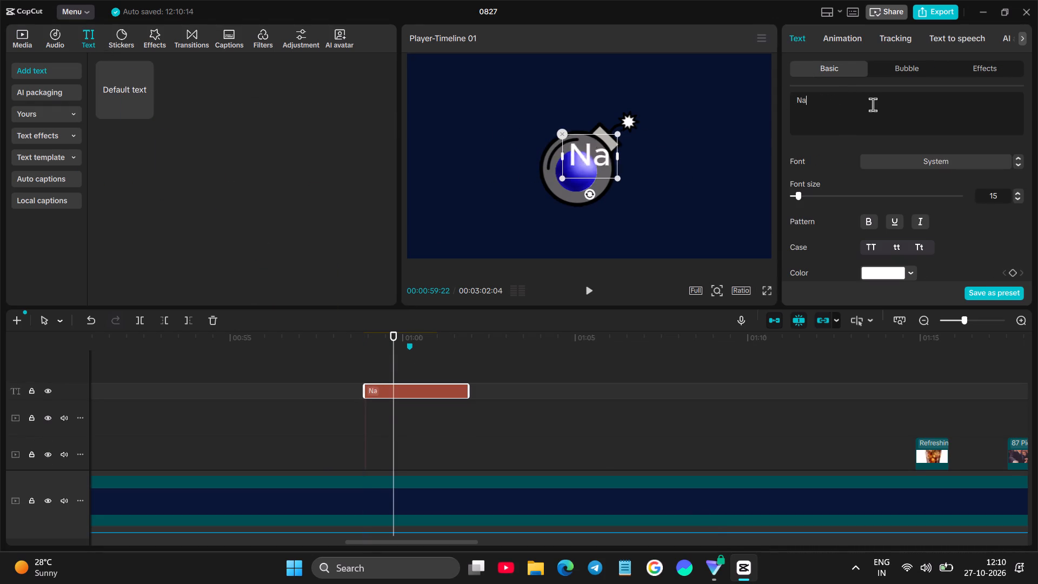
Set the "Na" text's font to Rubik-Bold.
left_click(907, 162)
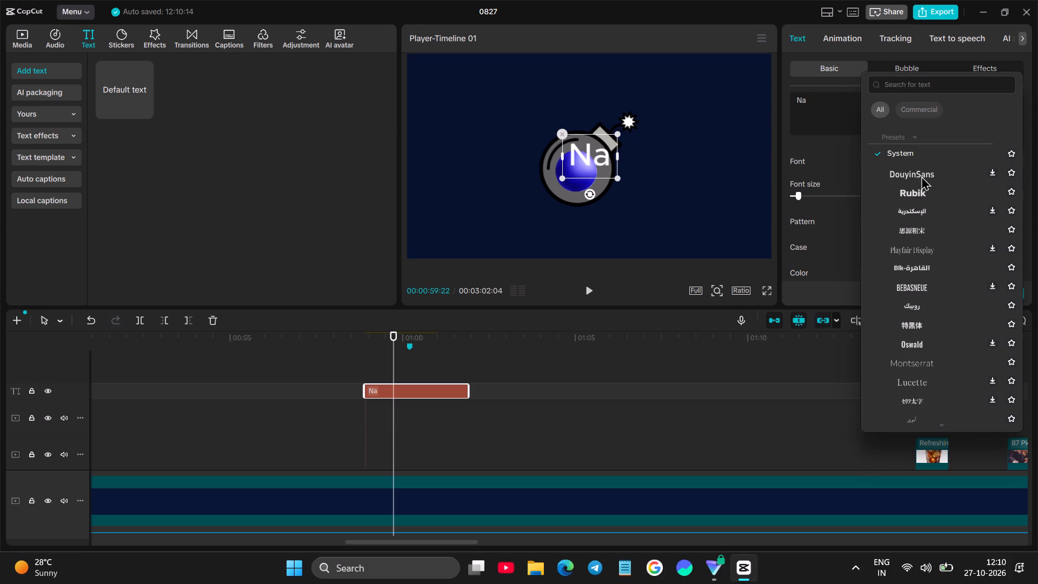
left_click(921, 185)
Shrink the "Na" text, centre it on the blue ball and check it in full screen.
left_click_drag(613, 134, 606, 138)
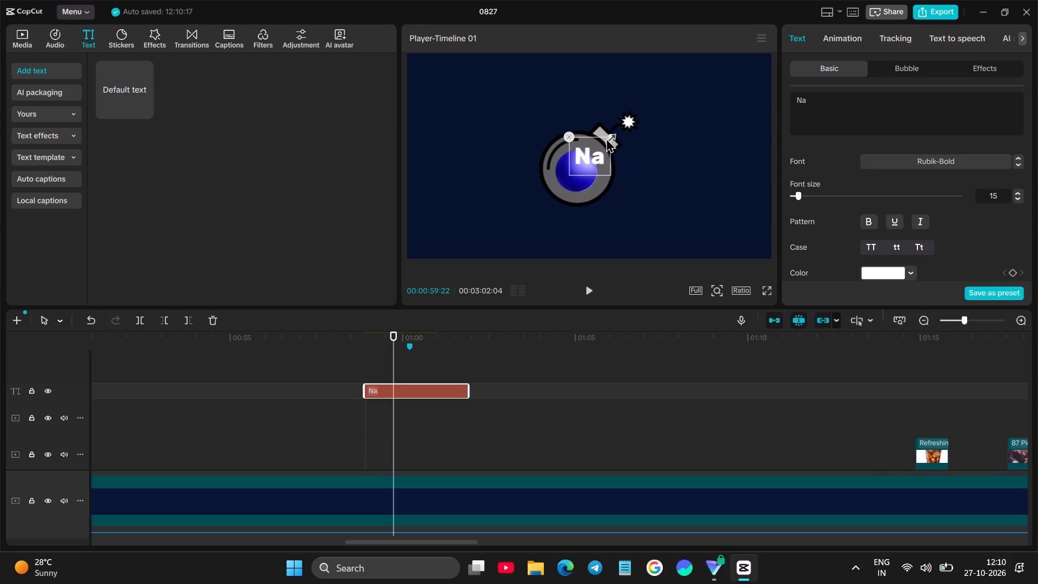
left_click_drag(606, 138, 604, 141)
left_click_drag(590, 148, 580, 163)
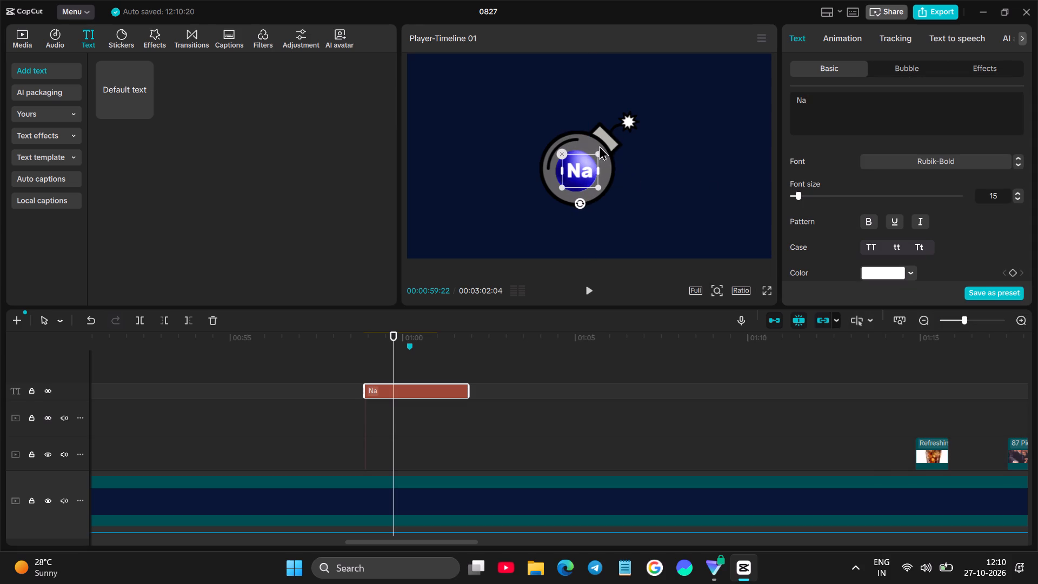
left_click(597, 149)
left_click(576, 167)
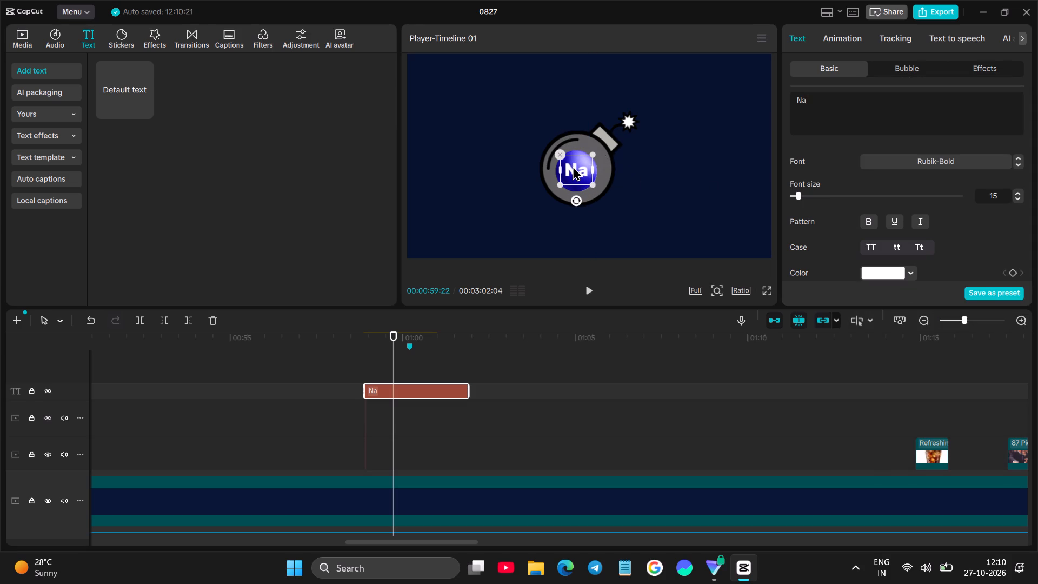
left_click(763, 288)
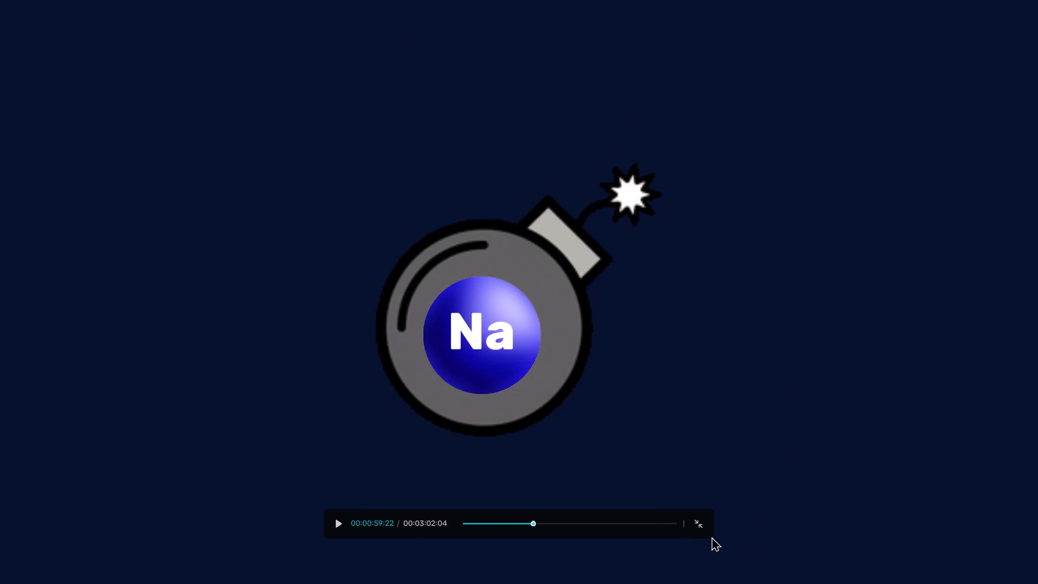
left_click(700, 529)
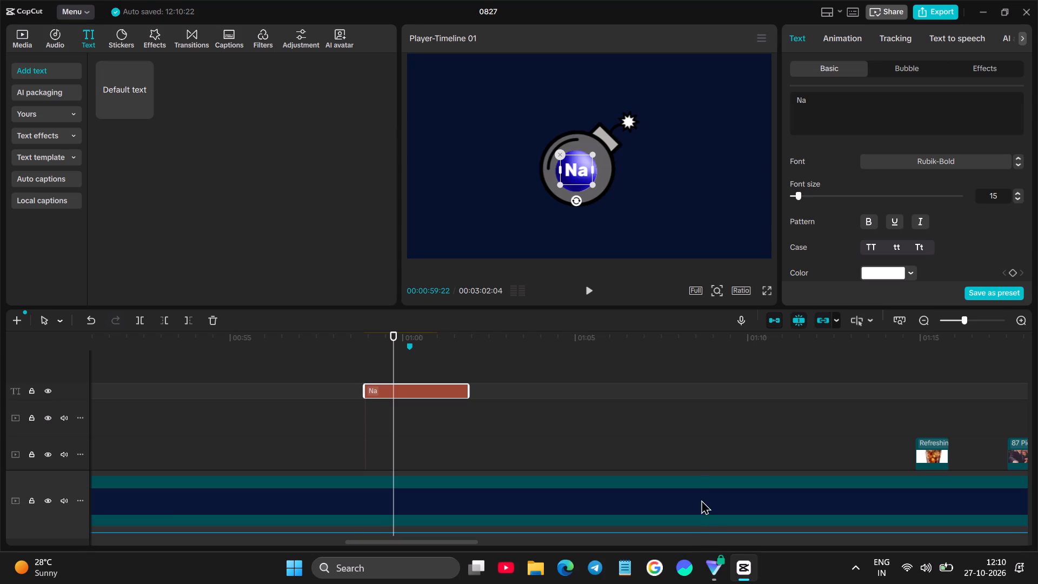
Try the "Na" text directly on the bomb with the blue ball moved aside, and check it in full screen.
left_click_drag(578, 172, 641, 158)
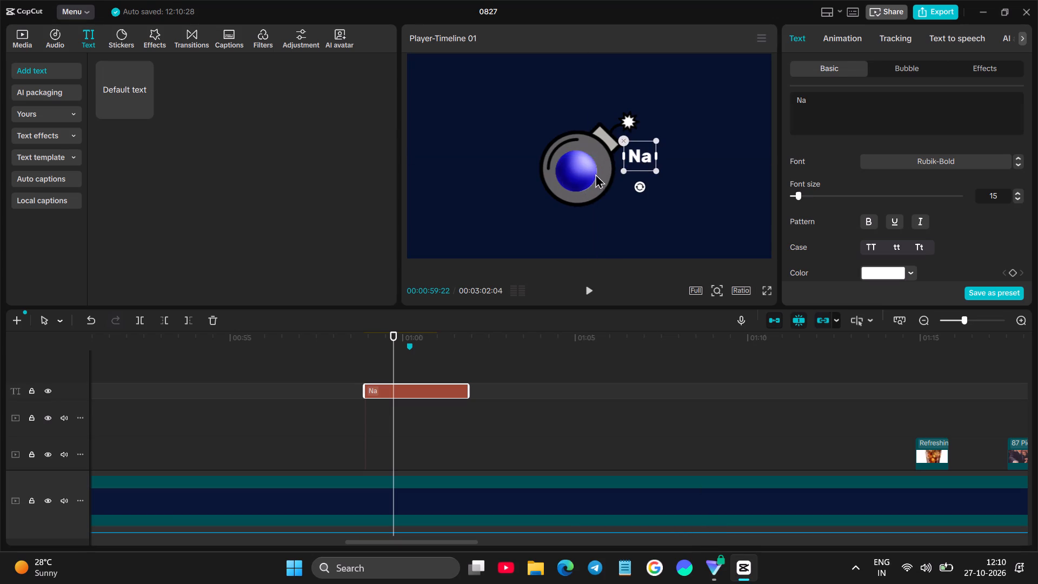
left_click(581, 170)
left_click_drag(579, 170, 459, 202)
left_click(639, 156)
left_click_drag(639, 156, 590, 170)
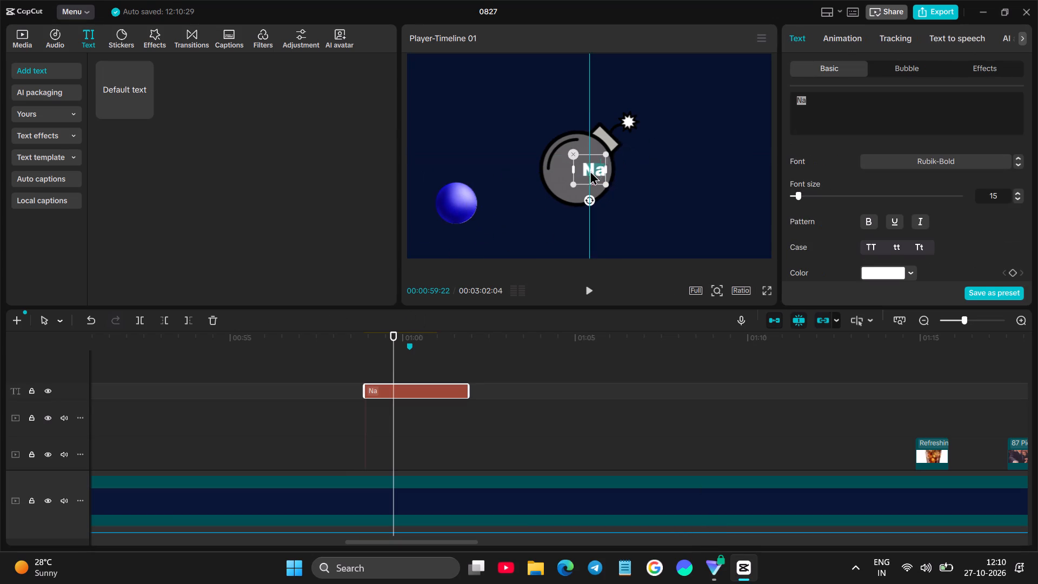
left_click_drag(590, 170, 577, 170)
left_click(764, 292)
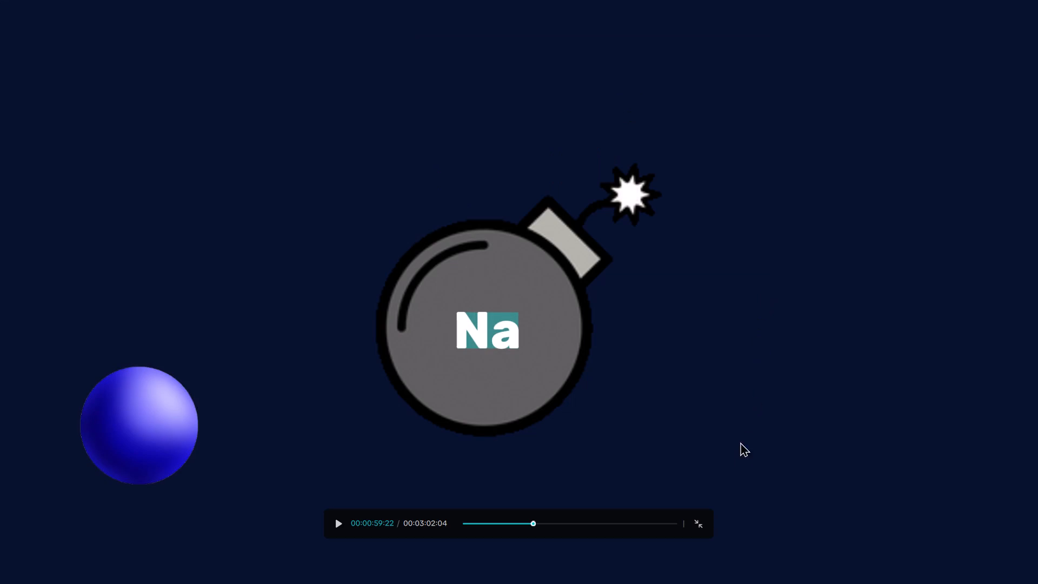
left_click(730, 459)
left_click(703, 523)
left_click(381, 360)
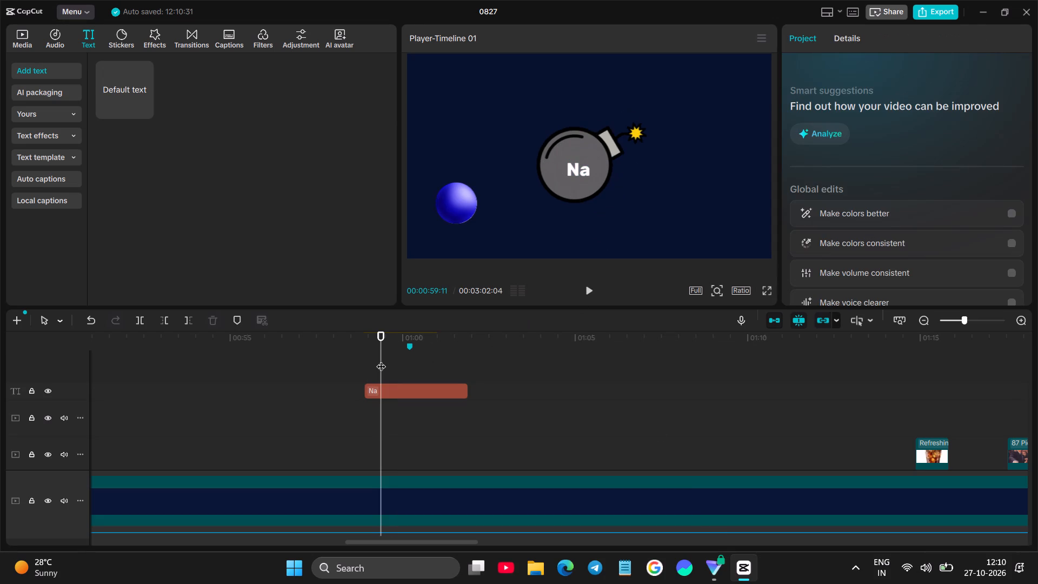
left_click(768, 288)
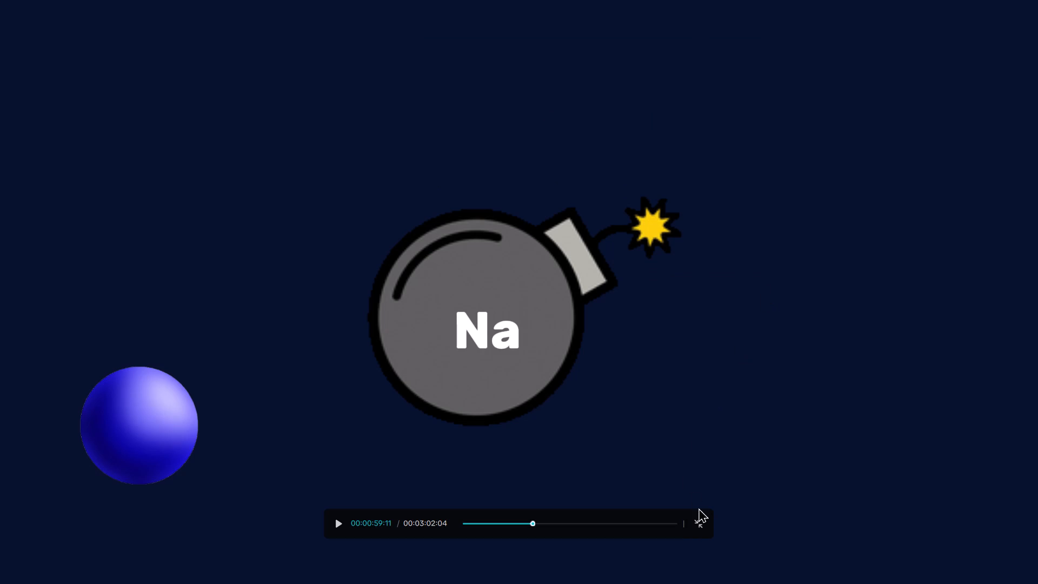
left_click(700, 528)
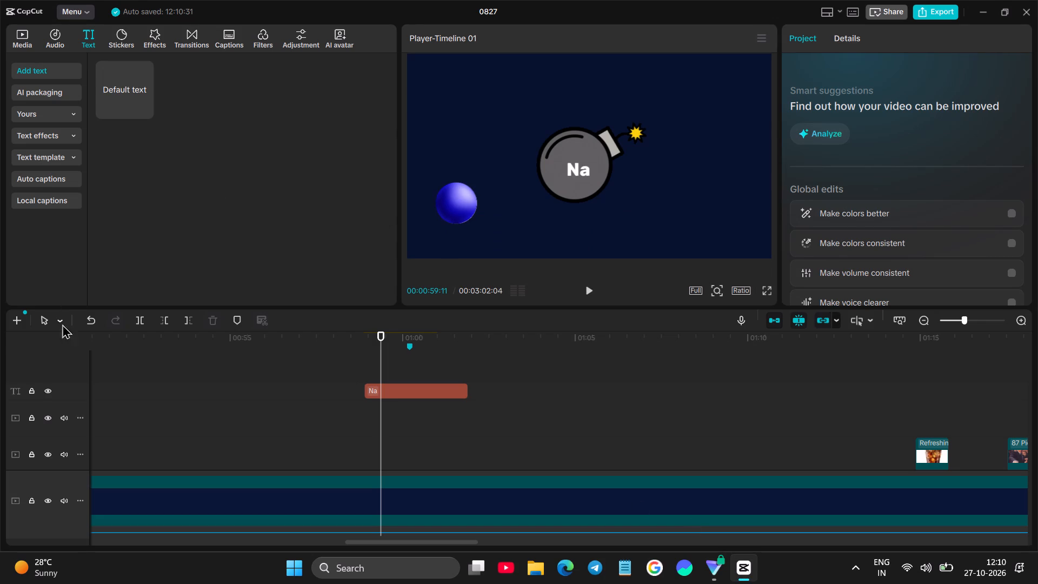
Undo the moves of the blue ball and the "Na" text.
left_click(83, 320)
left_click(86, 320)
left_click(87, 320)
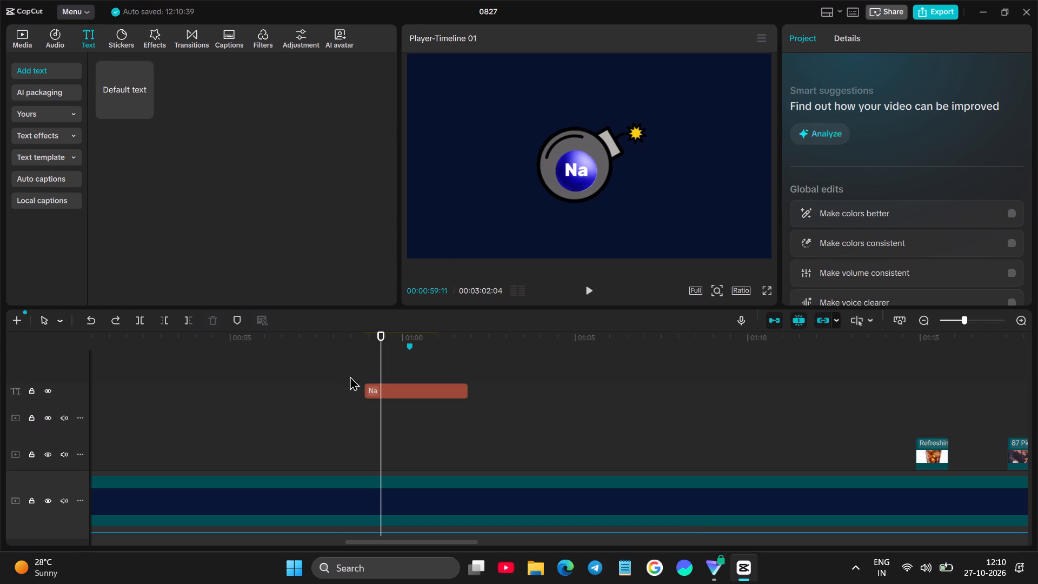
Move the "Na" text clip to the track directly above the blue ball clip, aligned with the ball clip's start.
left_click(364, 368)
key("space")
scroll(407, 373, "down", 7)
key("space")
scroll(410, 375, "up", 6)
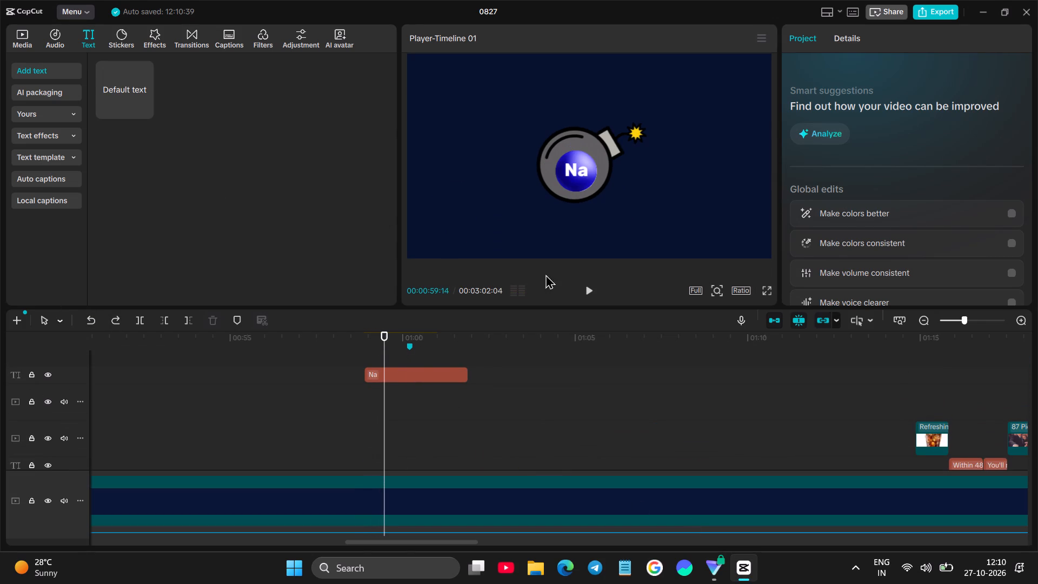
key("space")
key("space")
left_click_drag(443, 373, 448, 403)
scroll(443, 384, "down", 7)
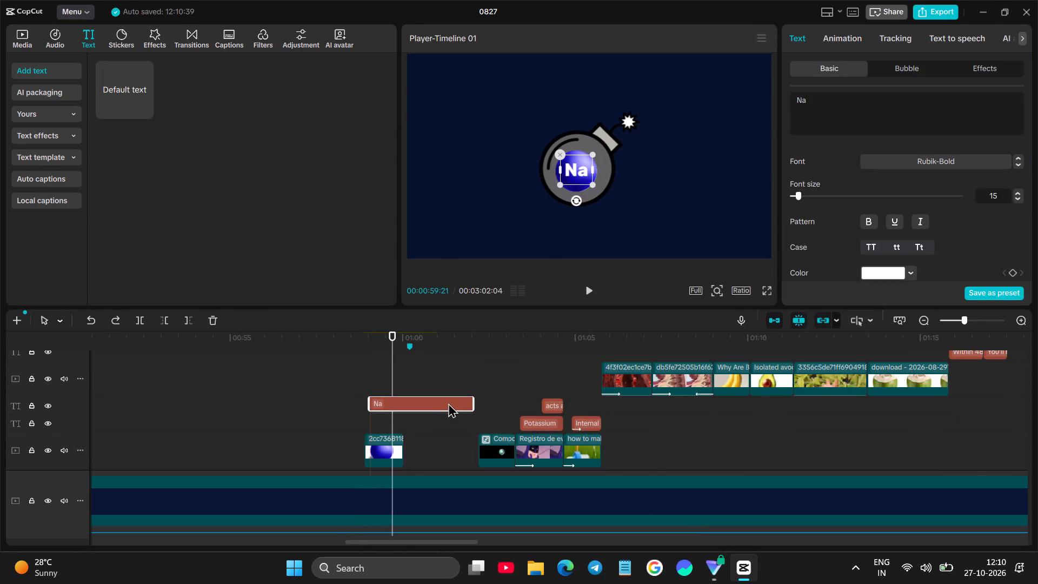
left_click_drag(448, 403, 442, 418)
scroll(452, 414, "down", 3)
left_click_drag(398, 413, 406, 362)
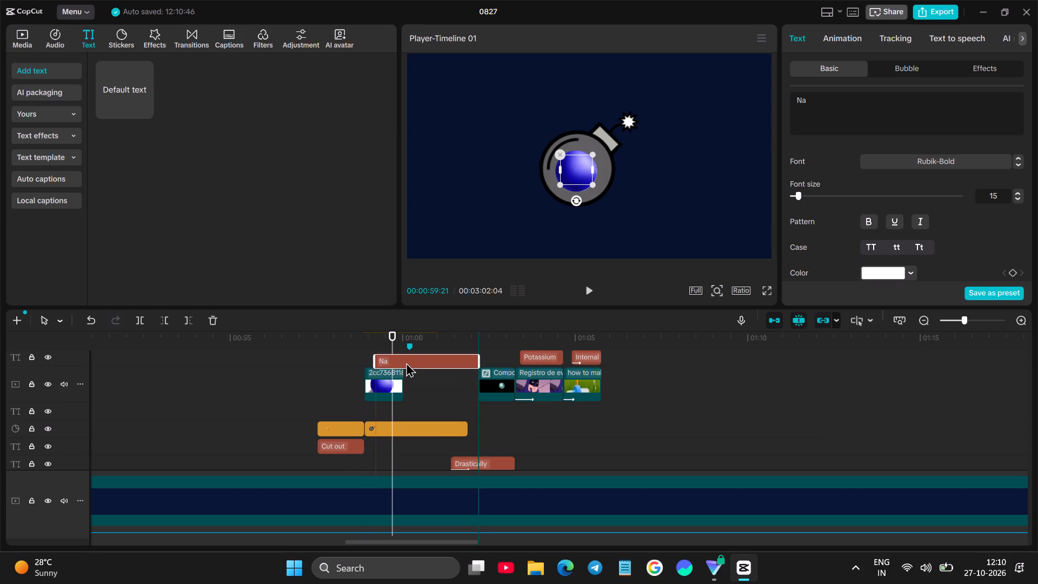
left_click_drag(406, 362, 402, 360)
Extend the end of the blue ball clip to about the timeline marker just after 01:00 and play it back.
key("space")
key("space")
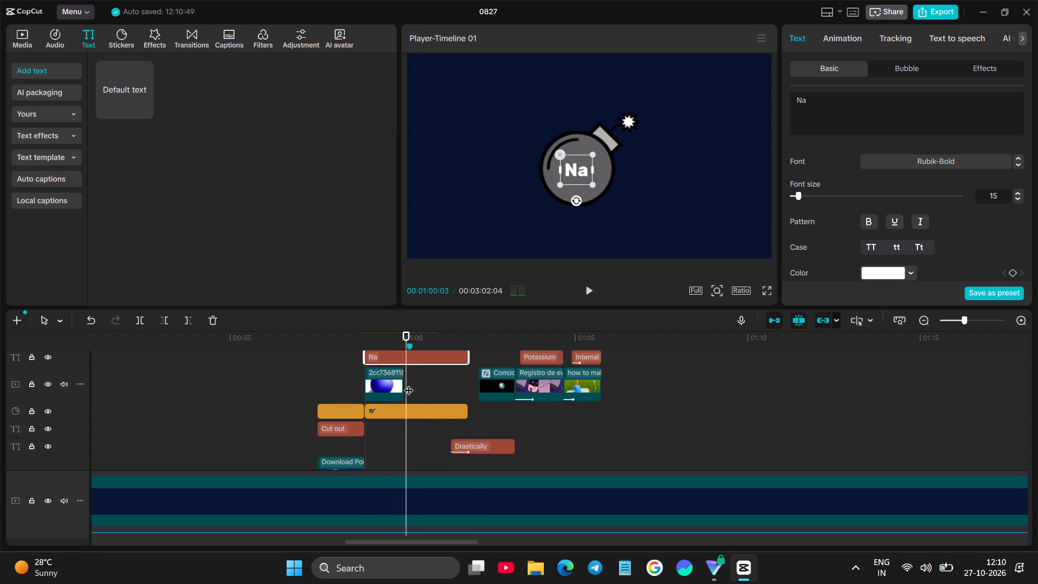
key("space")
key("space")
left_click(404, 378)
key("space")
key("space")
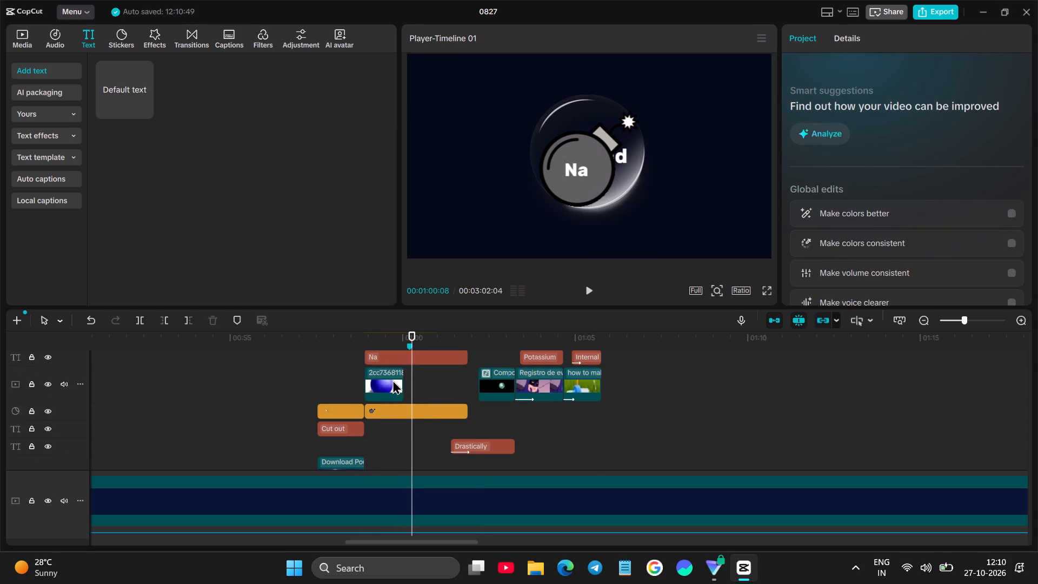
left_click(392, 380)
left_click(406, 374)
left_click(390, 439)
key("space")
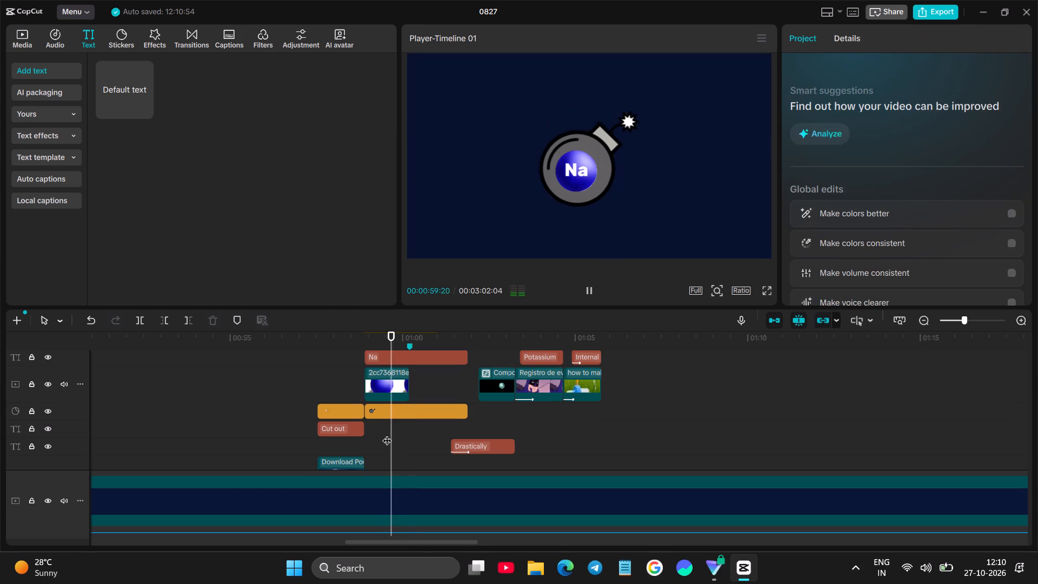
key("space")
Readjust the blue ball clip so it ends at the marker at 01:00:06, where the "Second" text clip starts.
left_click(394, 379)
left_click_drag(409, 373, 404, 377)
left_click(406, 424)
scroll(405, 421, "down", 5)
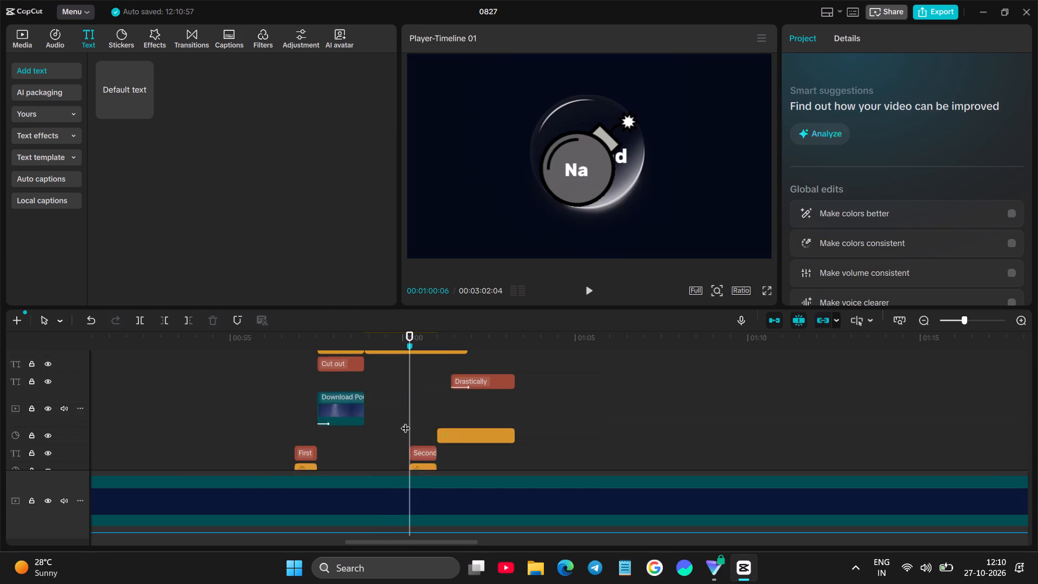
scroll(405, 421, "down", 1)
left_click(411, 377)
scroll(403, 377, "up", 8)
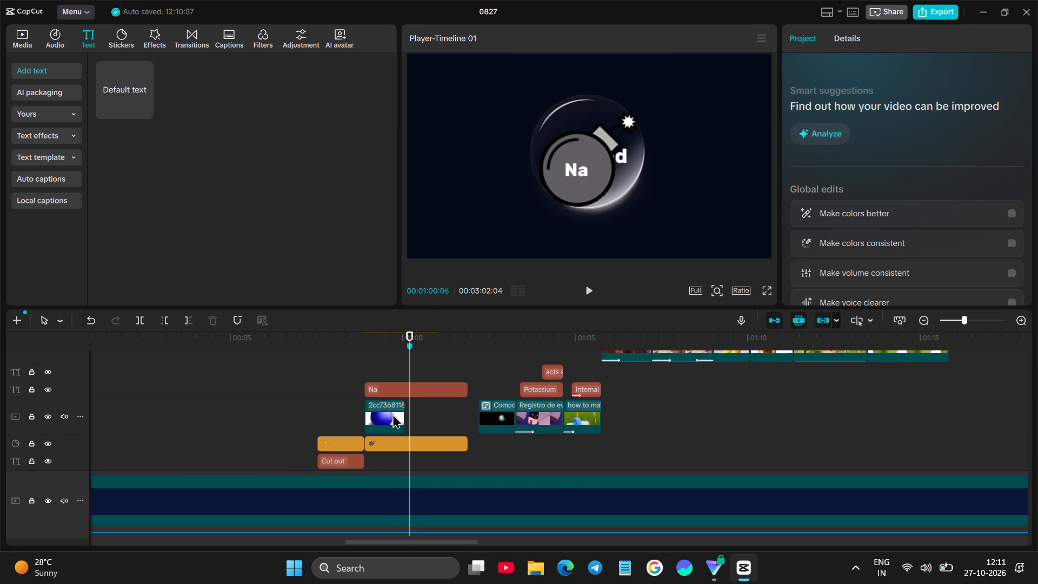
left_click(392, 415)
left_click(408, 403)
Trim the end of the "Na" text clip to 01:00:06 to match the blue ball clip, and play back the result.
left_click(408, 383)
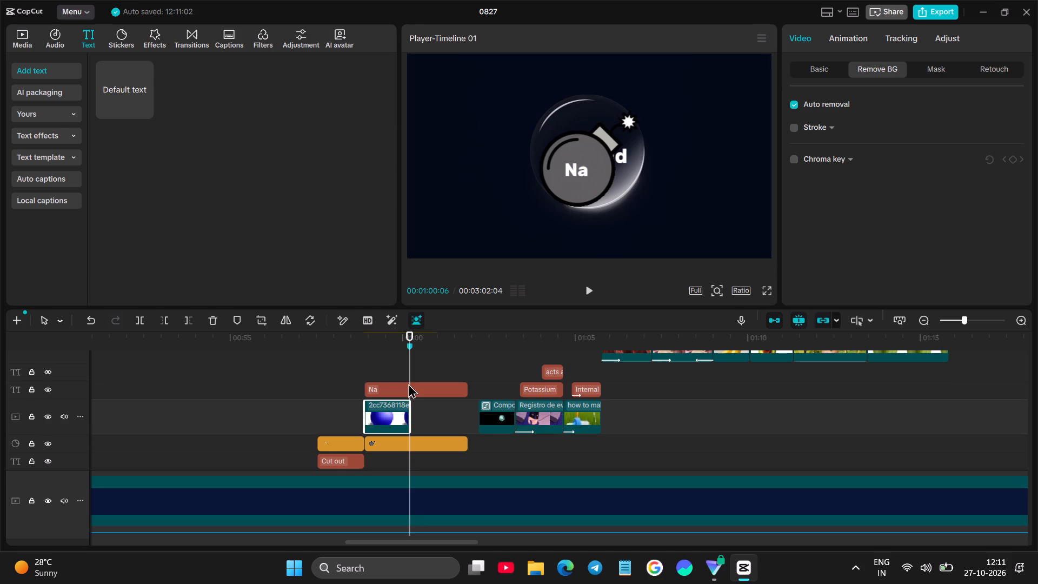
left_click(188, 322)
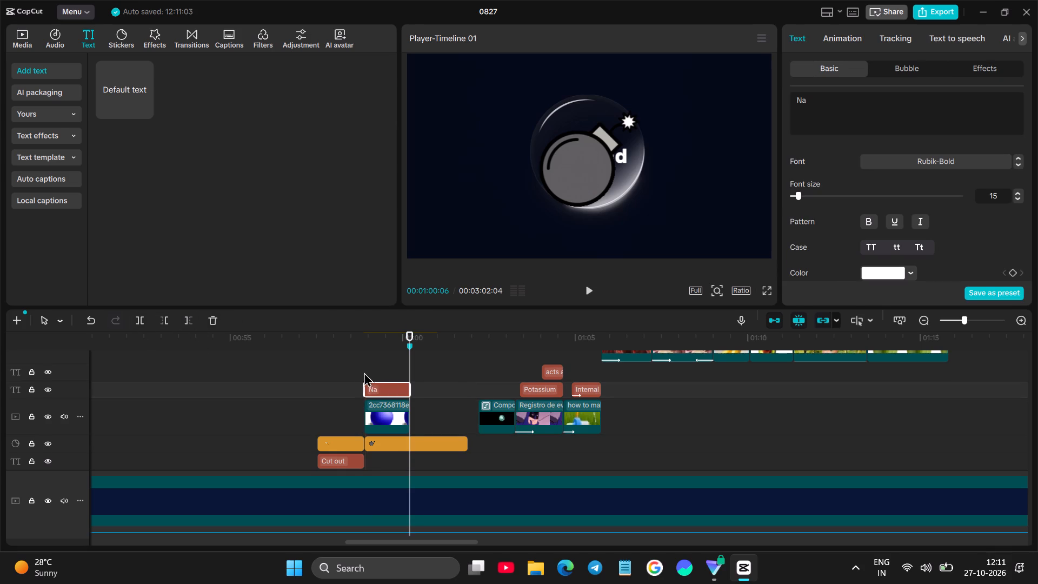
left_click(362, 370)
scroll(386, 366, "up", 4)
scroll(386, 366, "down", 4)
key("space")
key("space")
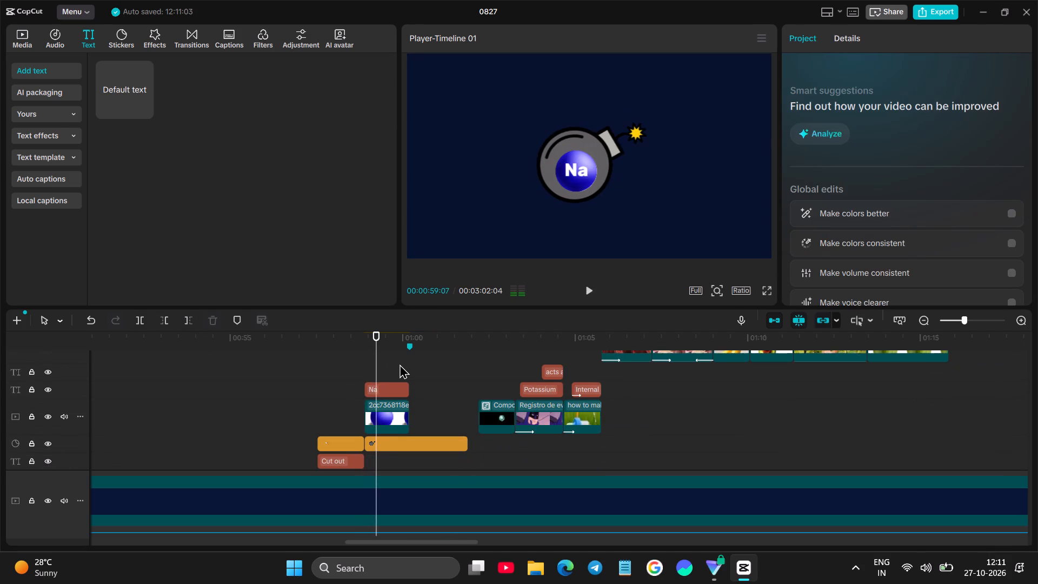
key("space")
key("space")
Combine the "Na" text clip and the blue ball clip into one compound clip and preview it.
left_click_drag(417, 366, 381, 412)
right_click(381, 412)
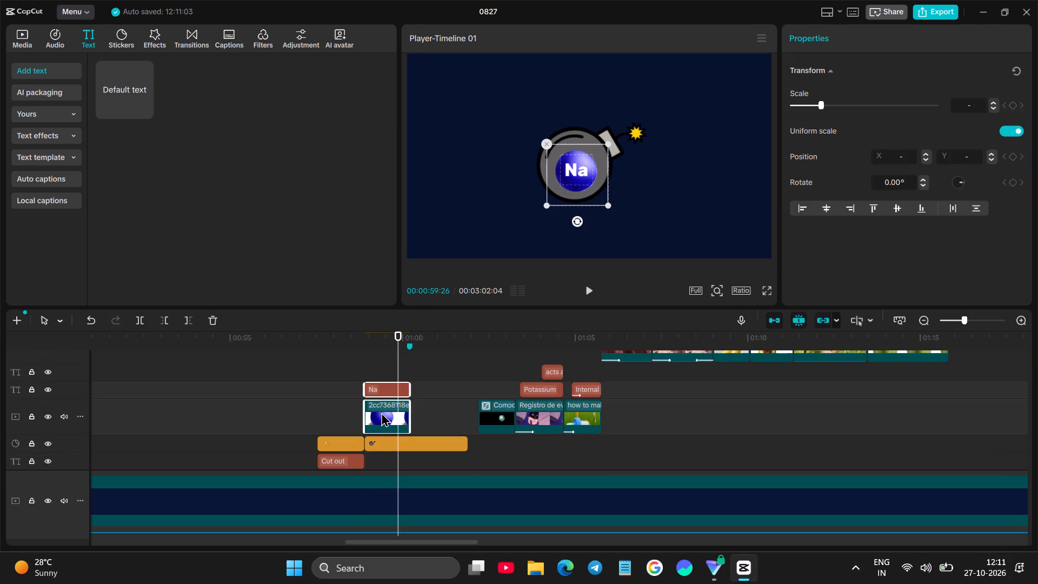
left_click(411, 386)
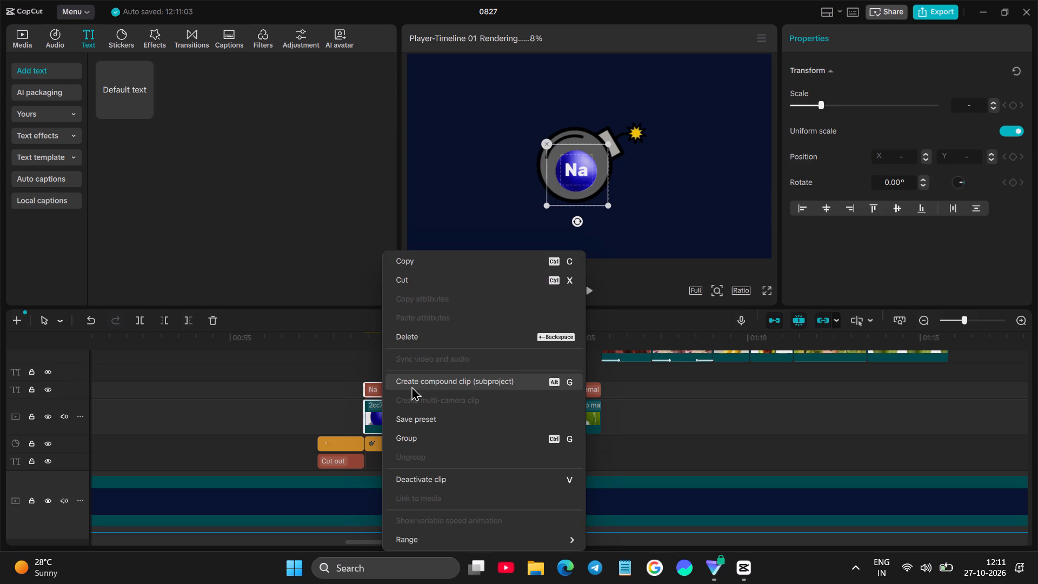
left_click(360, 377)
left_click(362, 376)
key("space")
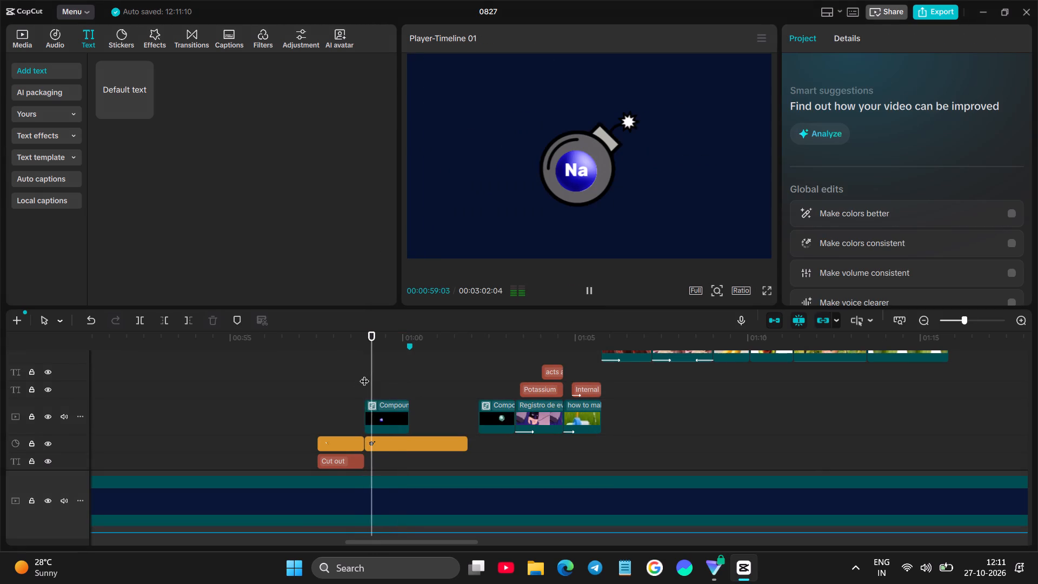
key("space")
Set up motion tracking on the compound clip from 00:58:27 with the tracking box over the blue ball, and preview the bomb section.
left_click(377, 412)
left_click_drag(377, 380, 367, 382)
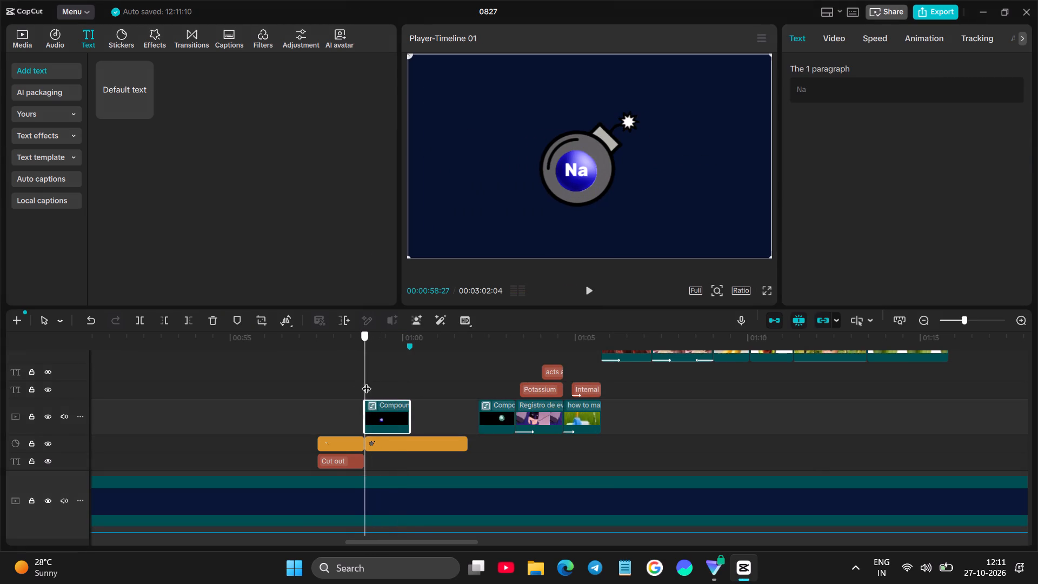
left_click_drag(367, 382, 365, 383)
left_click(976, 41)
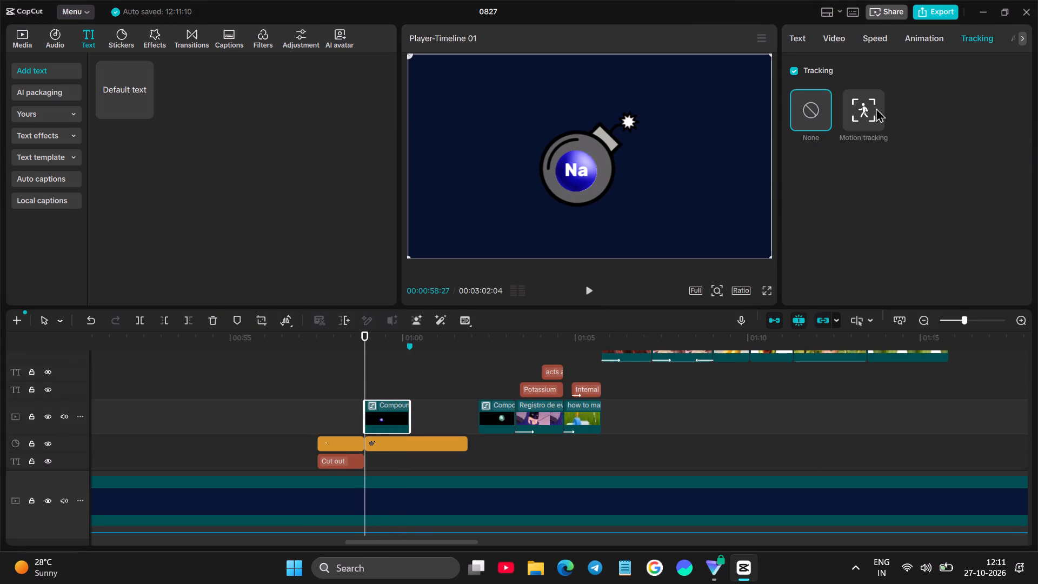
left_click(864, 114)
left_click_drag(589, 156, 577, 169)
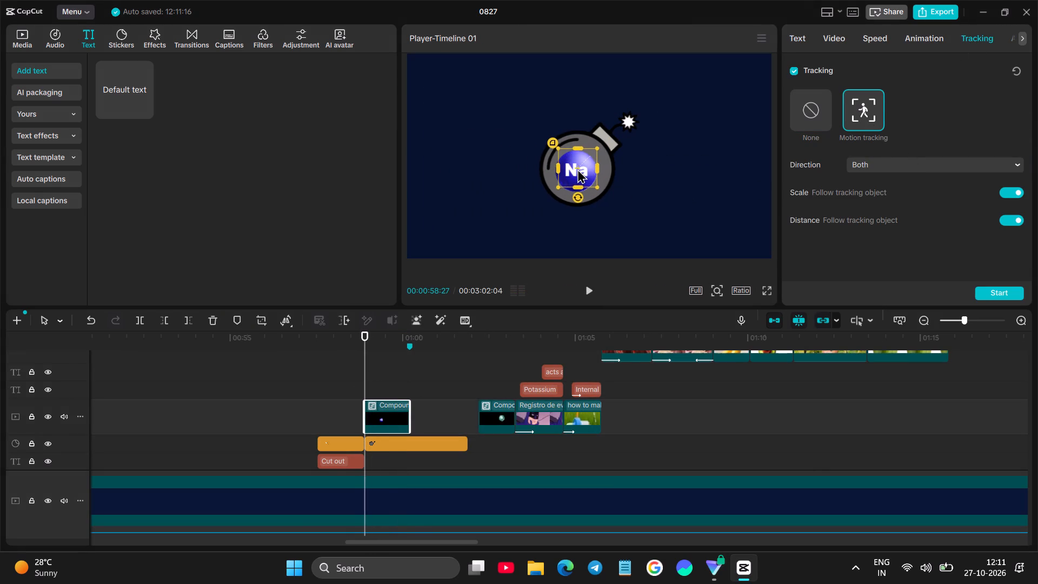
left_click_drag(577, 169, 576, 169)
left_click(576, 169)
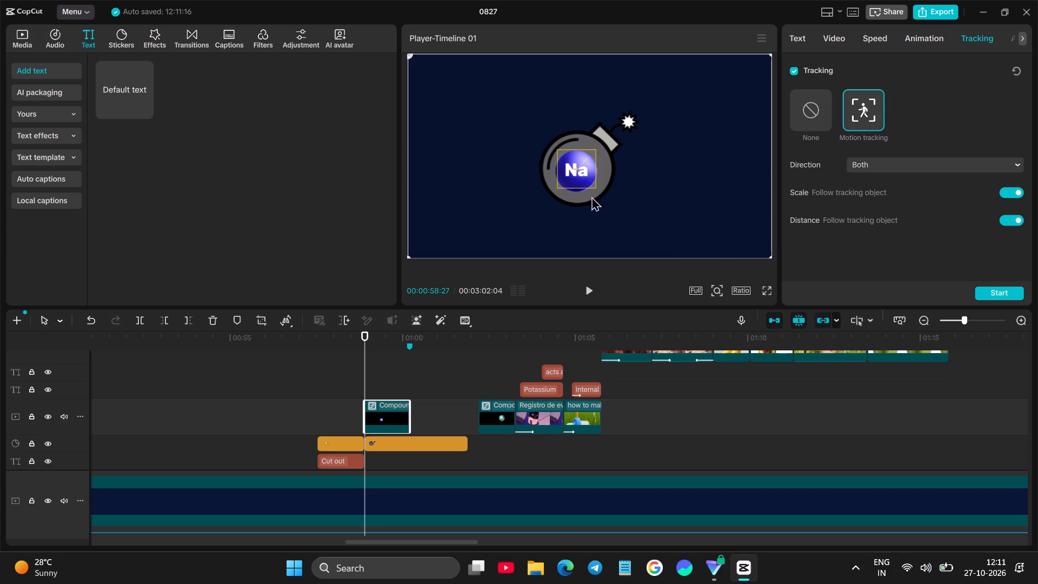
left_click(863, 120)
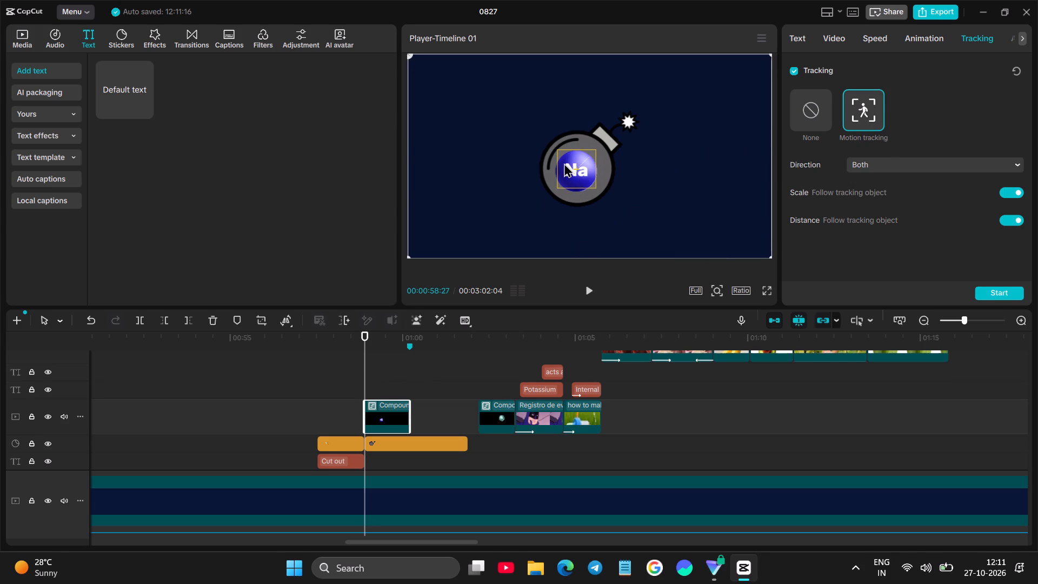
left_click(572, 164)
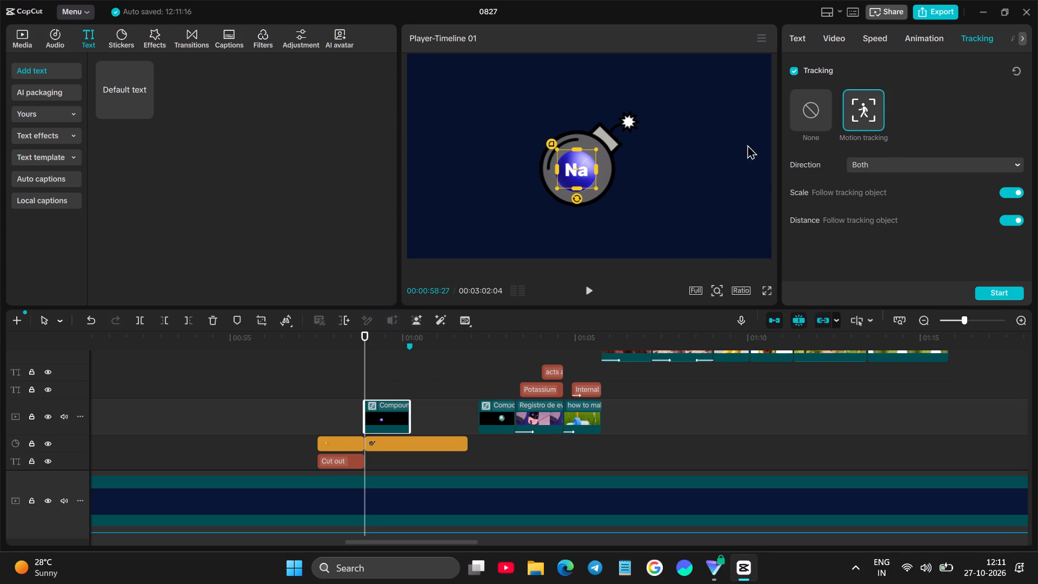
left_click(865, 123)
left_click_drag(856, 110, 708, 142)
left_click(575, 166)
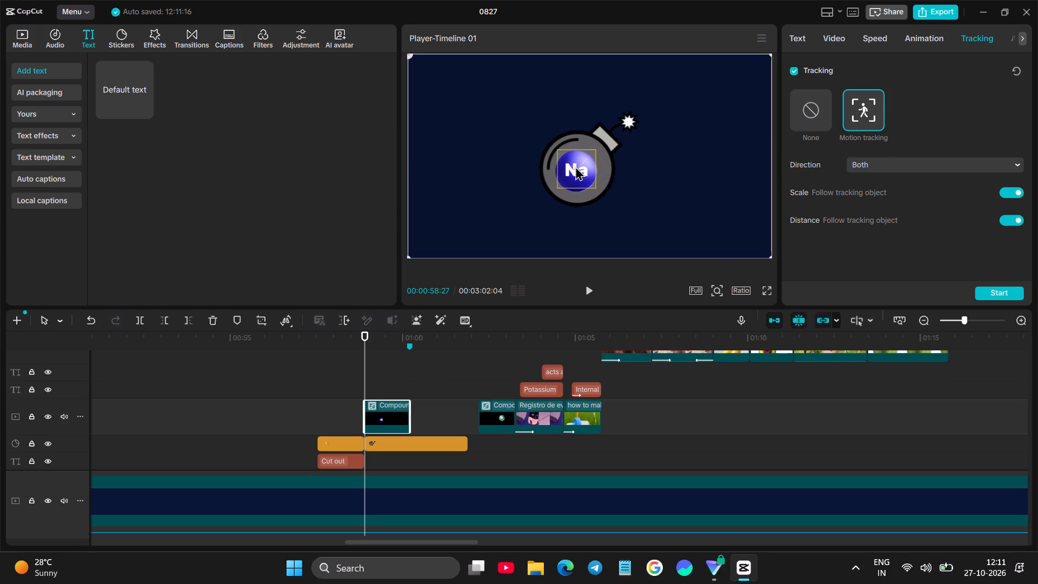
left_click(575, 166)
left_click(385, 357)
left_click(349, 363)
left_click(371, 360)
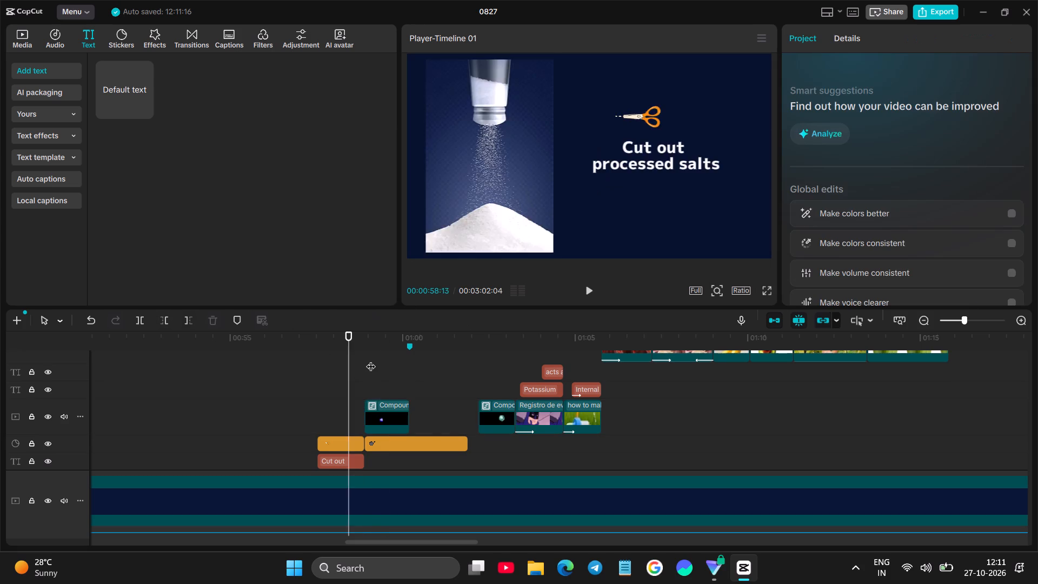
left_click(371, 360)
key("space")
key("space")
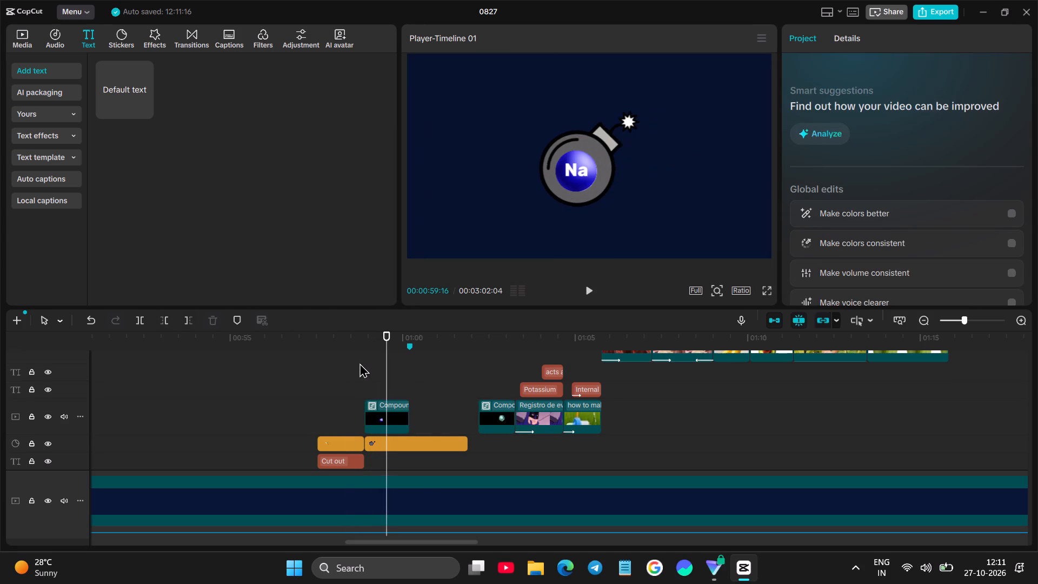
Reset the compound clip's tracking to None, reapply Motion tracking at 00:58:27 with the box over the blue ball, and run it in both directions.
double_click(360, 363)
left_click(387, 409)
left_click(977, 39)
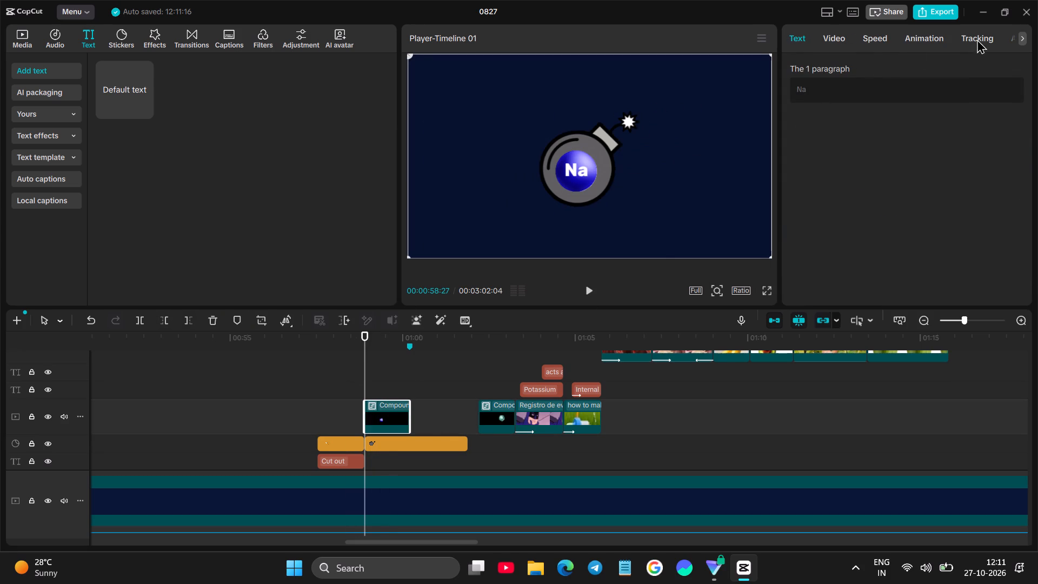
left_click(862, 119)
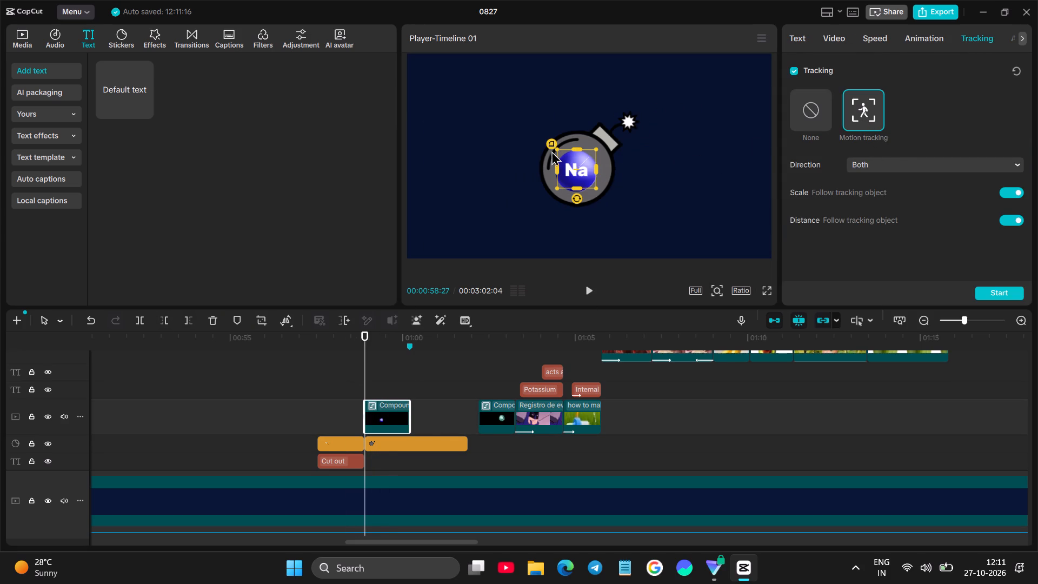
left_click(800, 112)
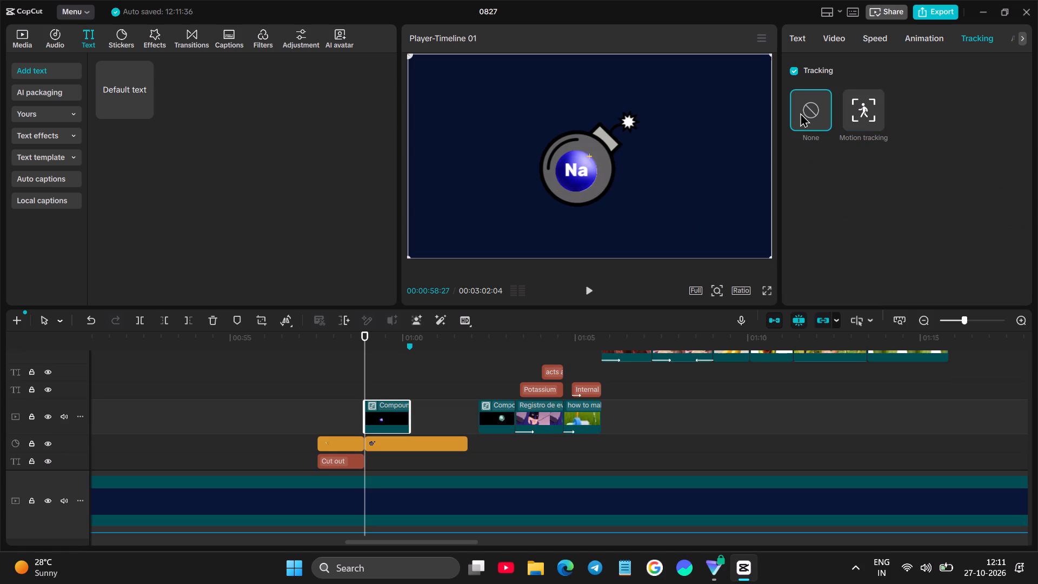
left_click(868, 116)
left_click_drag(595, 160, 584, 175)
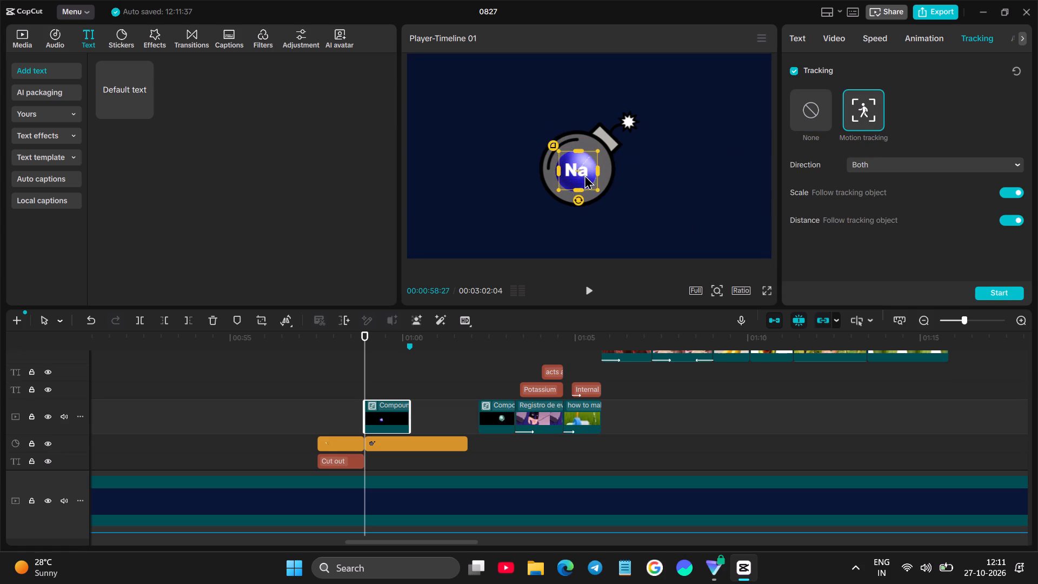
left_click_drag(584, 175, 584, 175)
left_click(1015, 291)
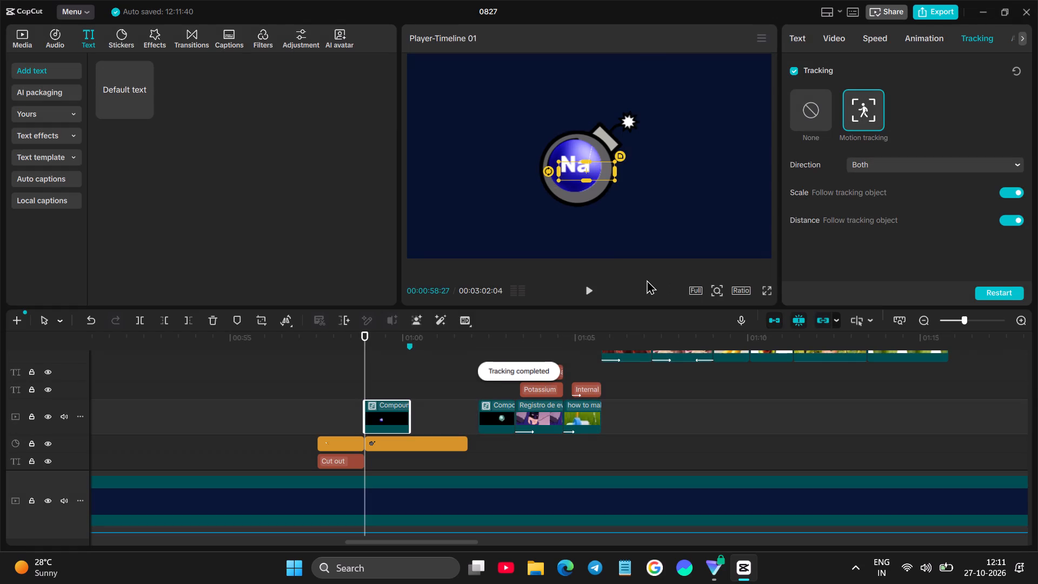
Play back the tracked compound clip, set its tracking back to None, and preview the bomb section again.
key("space")
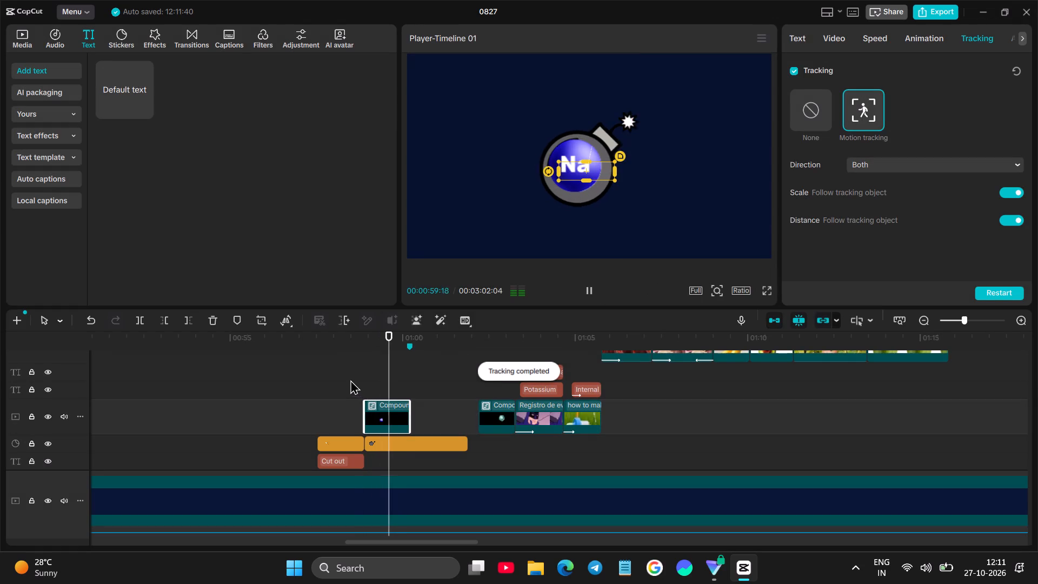
key("space")
left_click(86, 320)
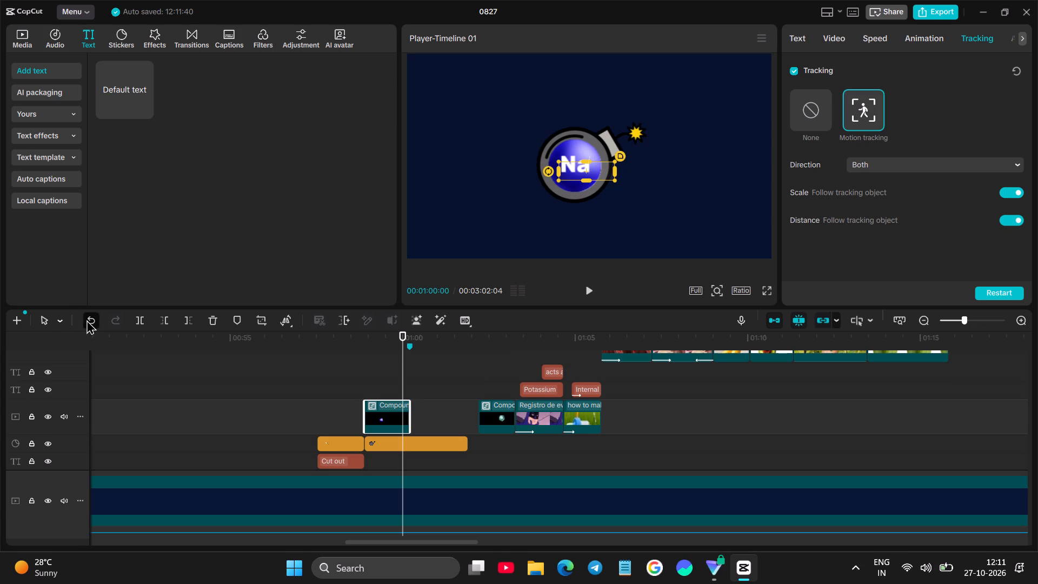
left_click(810, 105)
left_click(371, 382)
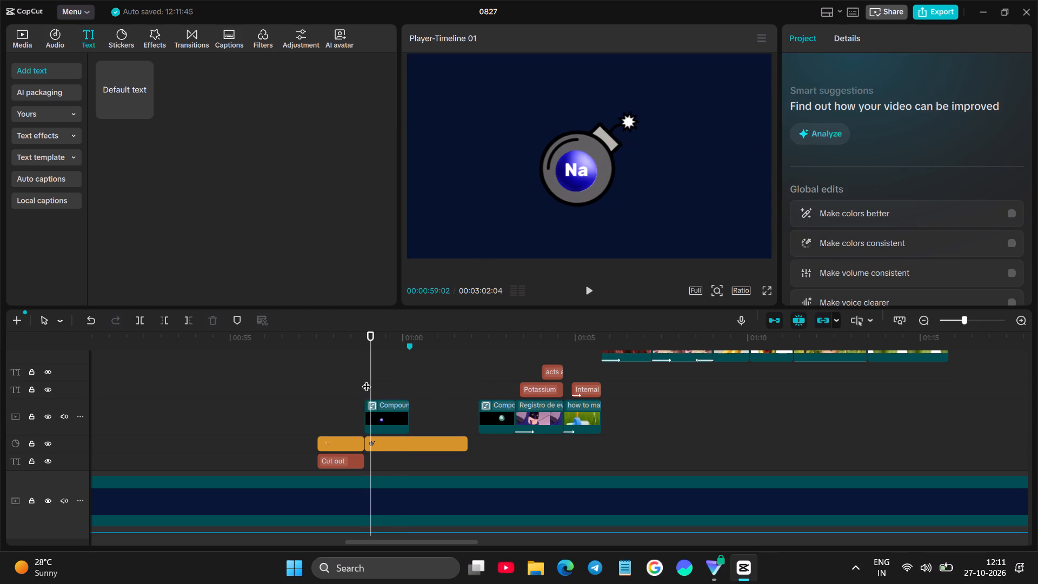
left_click(366, 379)
key("space")
key("space")
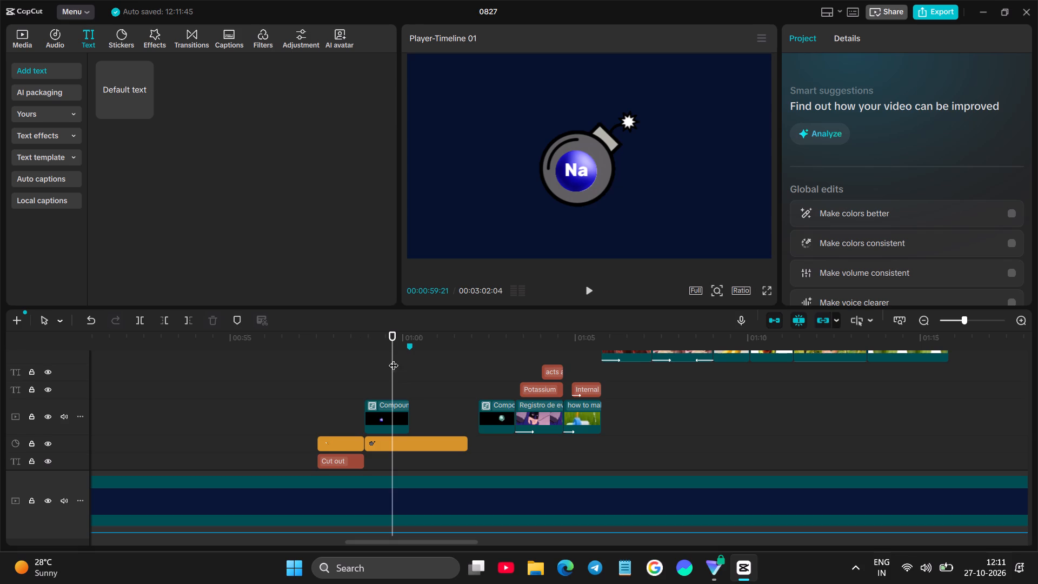
left_click(358, 369)
left_click(362, 369)
key("space")
key("space")
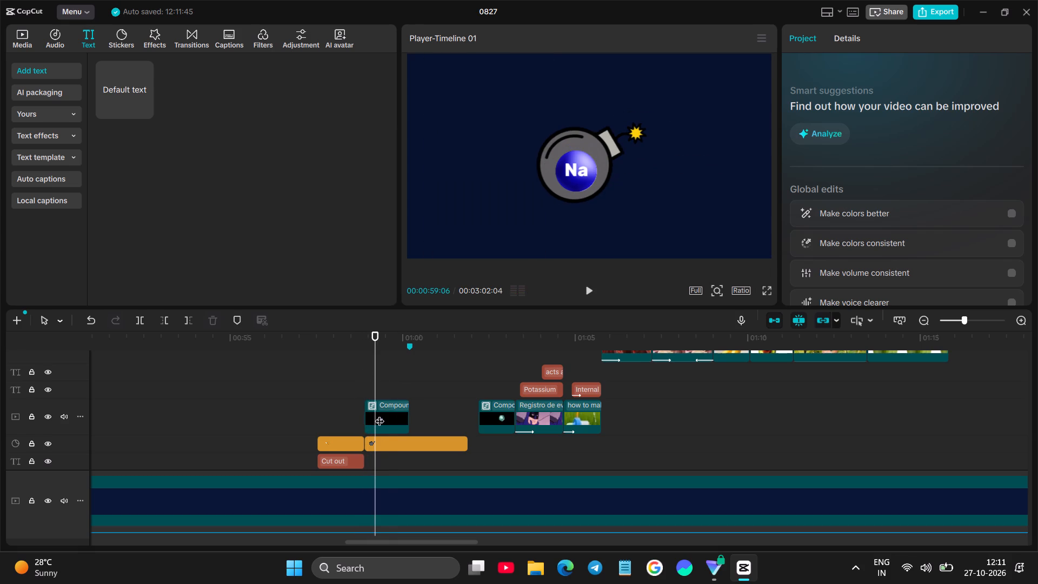
Scale the bomb sticker down to 81% and move it up and left of the "Na" ball, to about X -833, Y 620.
left_click(381, 413)
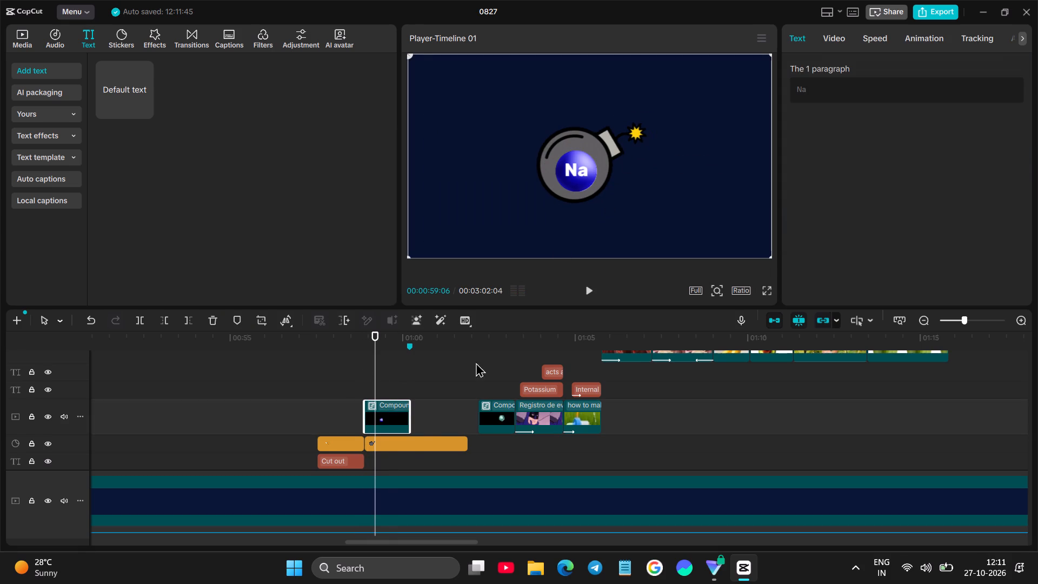
left_click(408, 441)
scroll(402, 384, "down", 2)
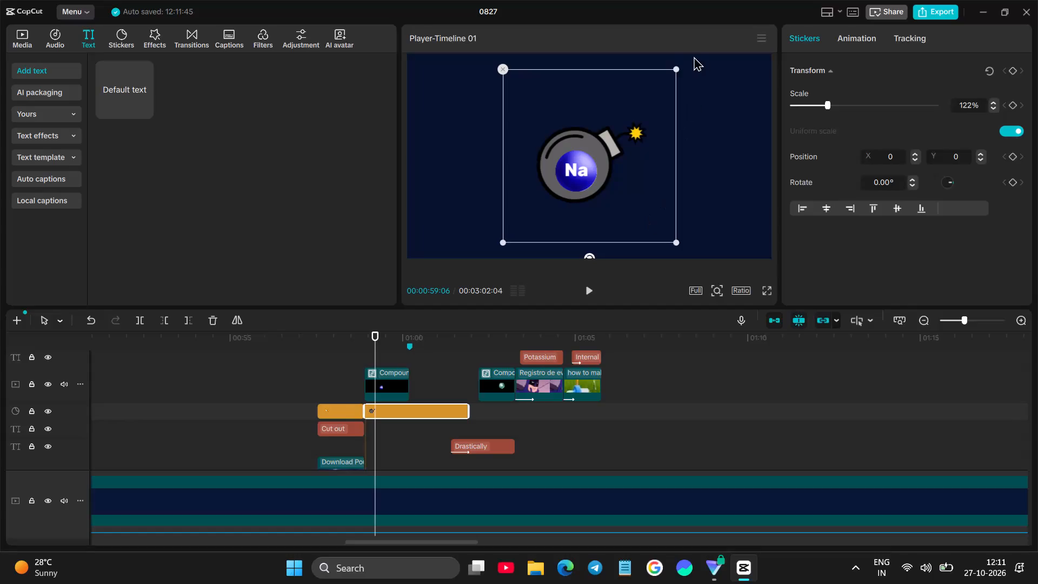
left_click_drag(674, 65, 649, 111)
left_click_drag(587, 184, 515, 135)
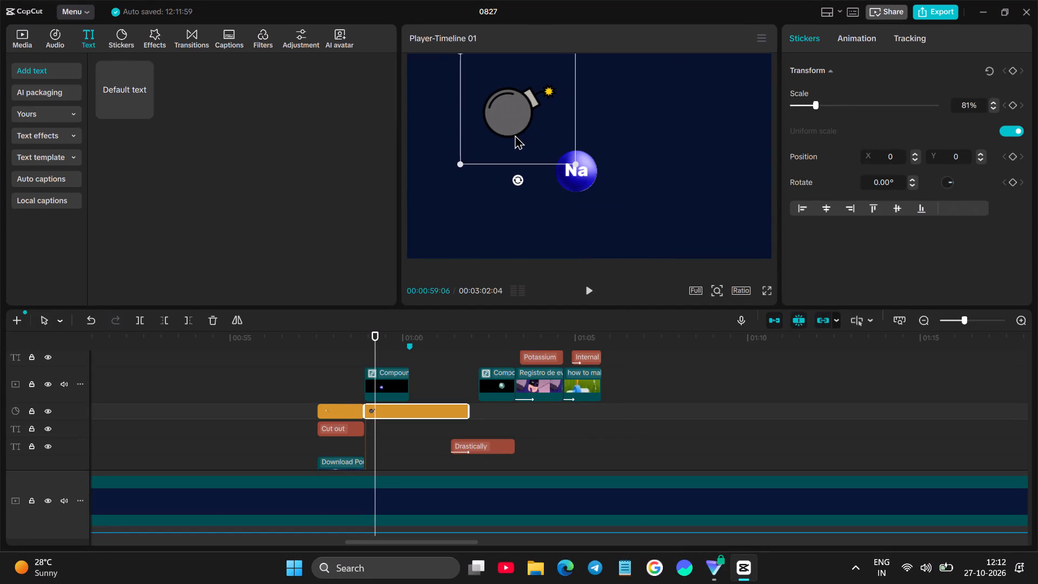
left_click_drag(515, 135, 508, 125)
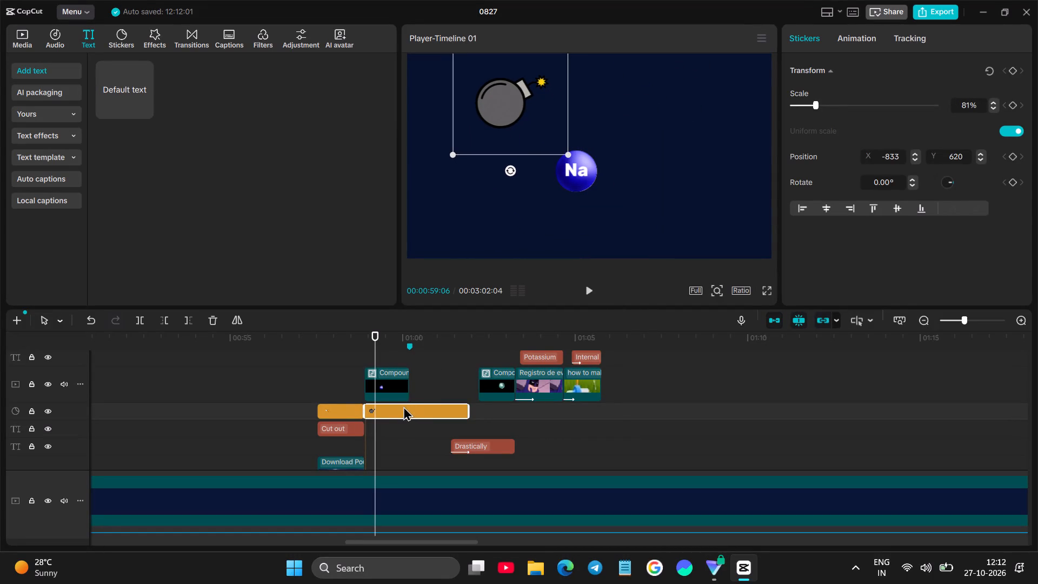
Duplicate the bomb sticker clip onto two new tracks below the original, with both copies starting at the same time as it.
left_click_drag(398, 414, 401, 434, "alt")
left_click_drag(404, 429, 409, 447)
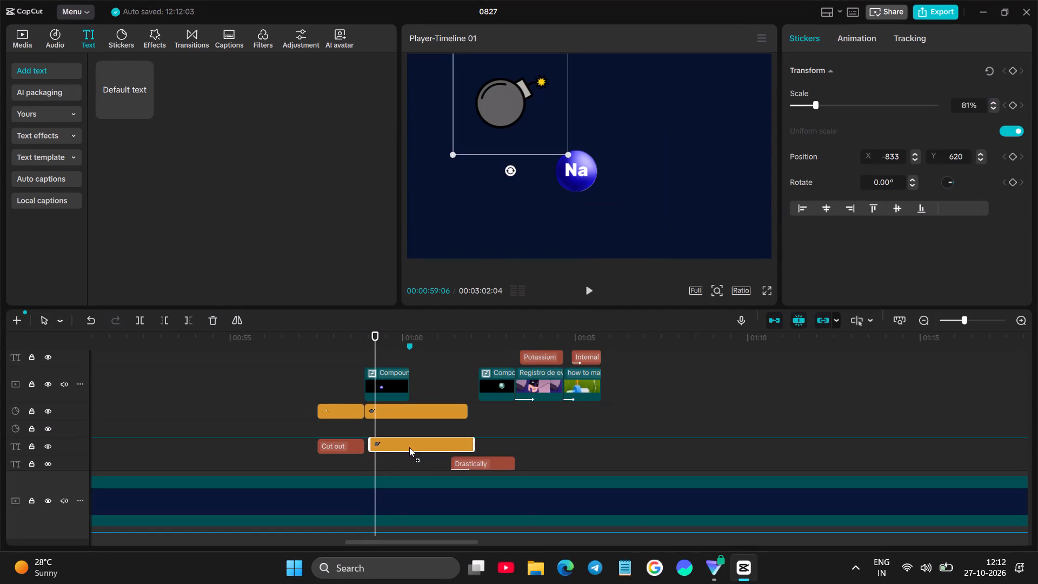
left_click_drag(409, 447, 410, 452)
left_click_drag(410, 447, 404, 447)
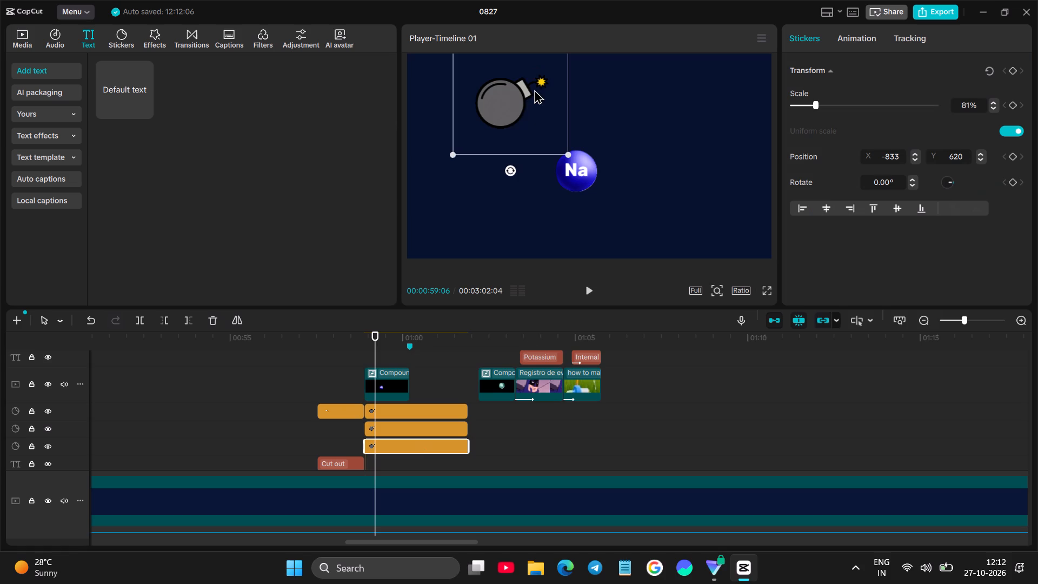
Place the lowest bomb copy right of the "Na" ball at about X 1175, Y -71, and the other at X -933, Y -406, scaled to 54%.
left_click(534, 89)
left_click_drag(513, 116, 703, 182)
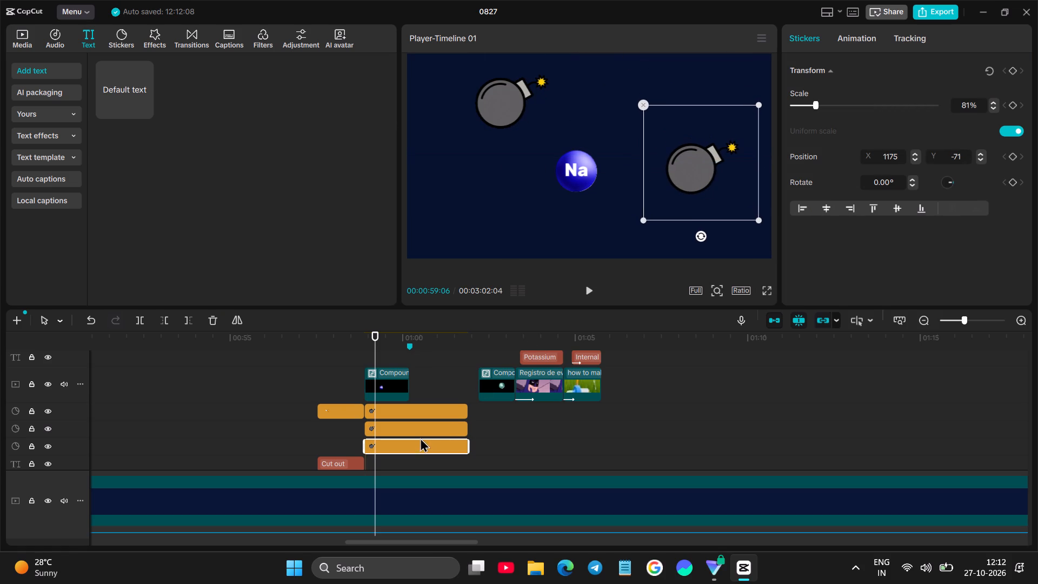
left_click(420, 433)
left_click_drag(511, 110, 504, 209)
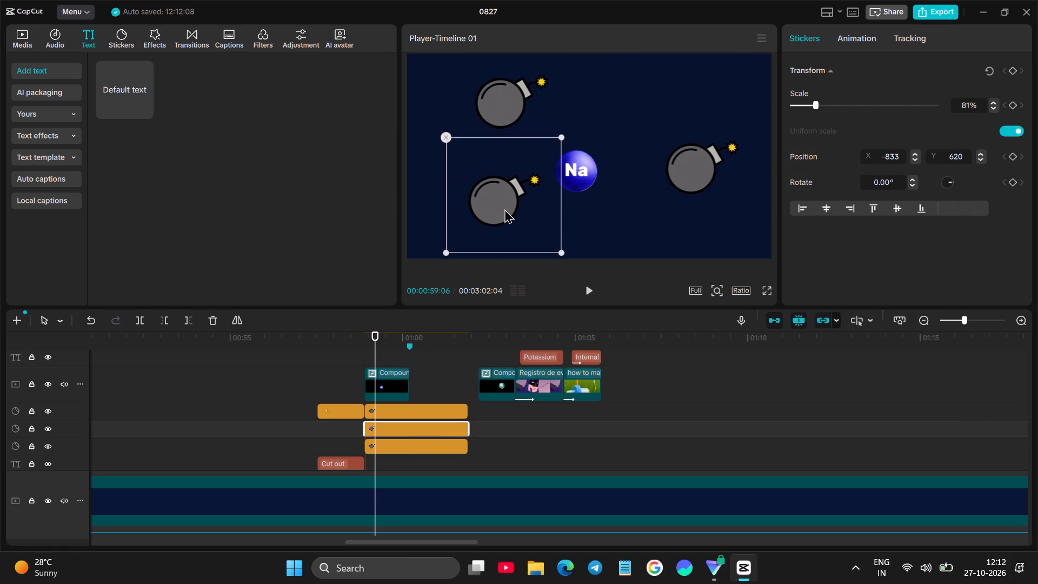
left_click_drag(504, 209, 502, 208)
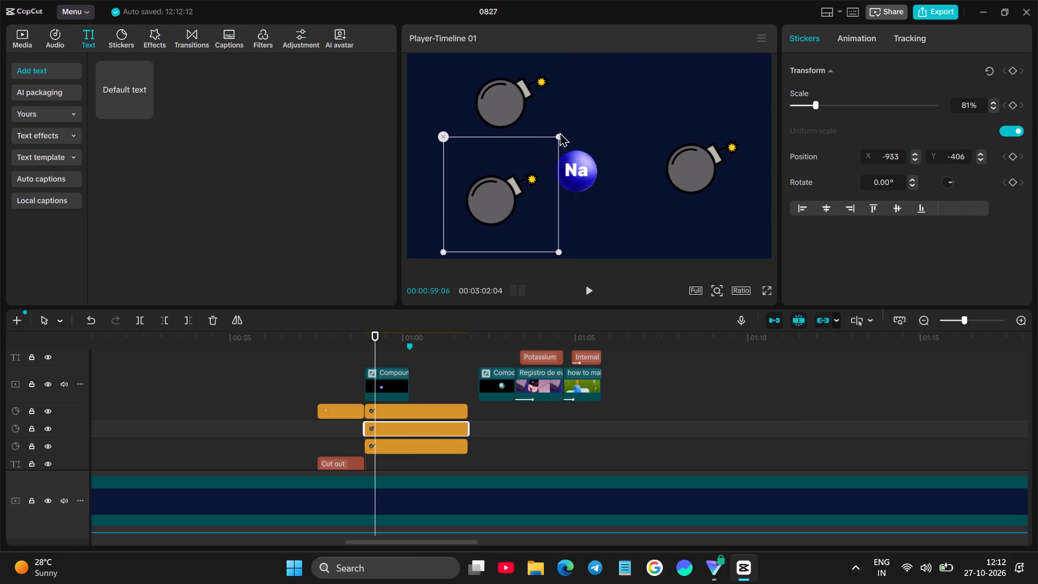
left_click_drag(560, 136, 537, 172)
Scale the bomb right of the "Na" ball to 72% and move it up to about X 1346, Y 470.
left_click(678, 168)
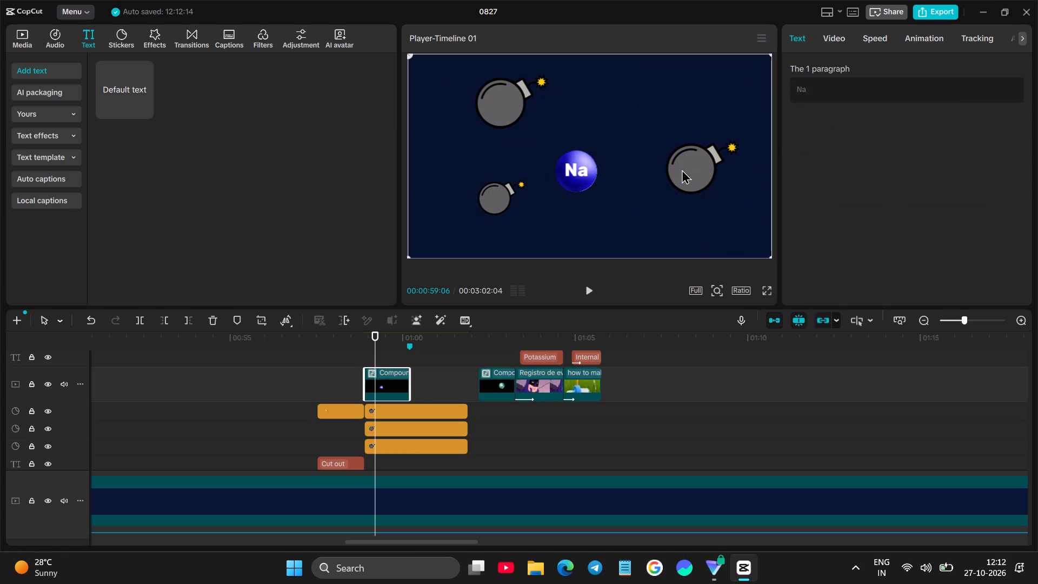
left_click(401, 414)
left_click(417, 430)
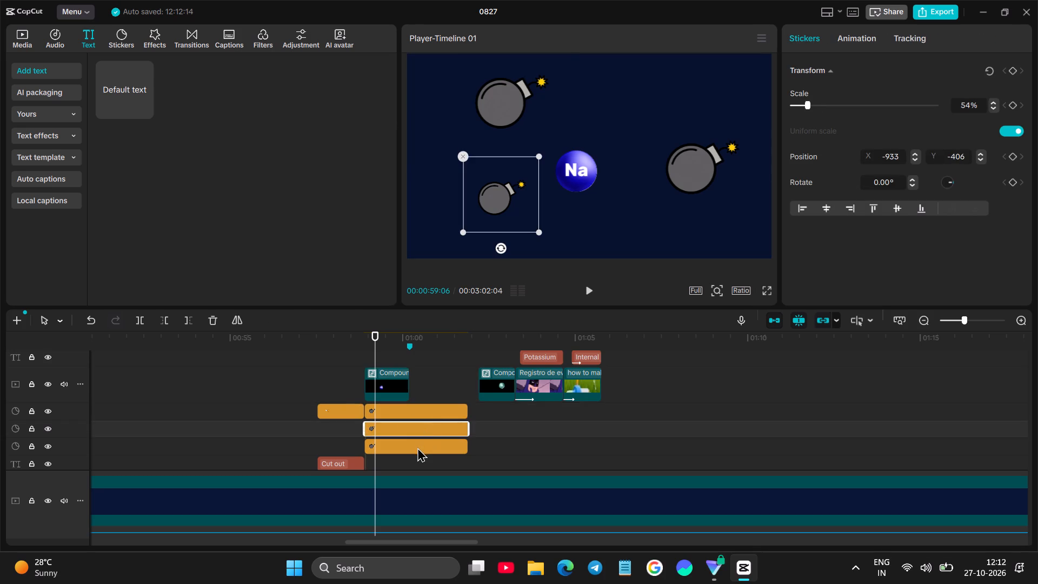
left_click(417, 447)
left_click_drag(759, 105, 750, 116)
left_click_drag(721, 164, 738, 113)
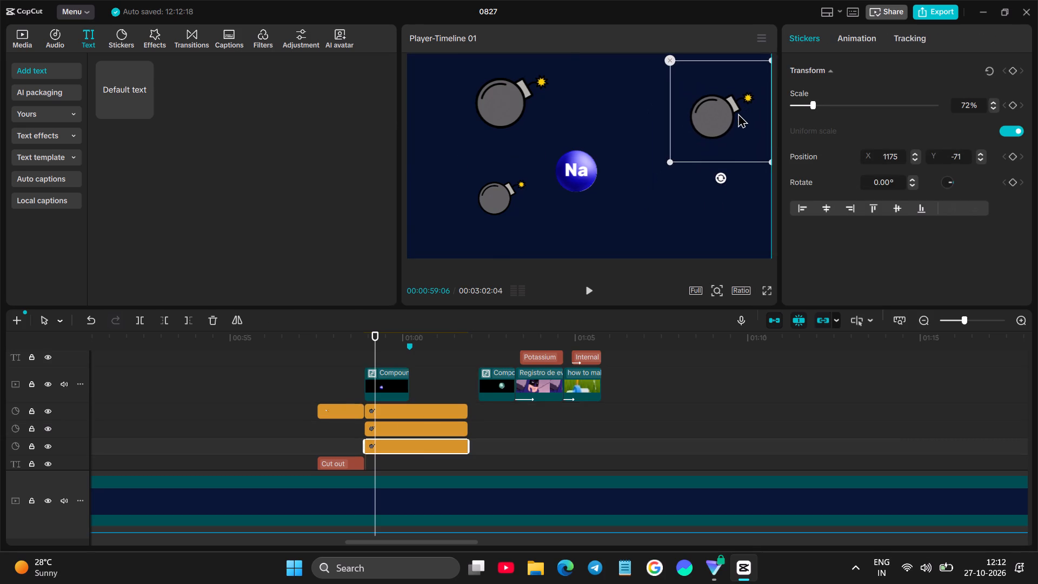
left_click_drag(738, 113, 737, 114)
Scale the upper-left bomb to 70% at about X -1033, Y 691, and shift the small lower-left bomb slightly down.
left_click(421, 408)
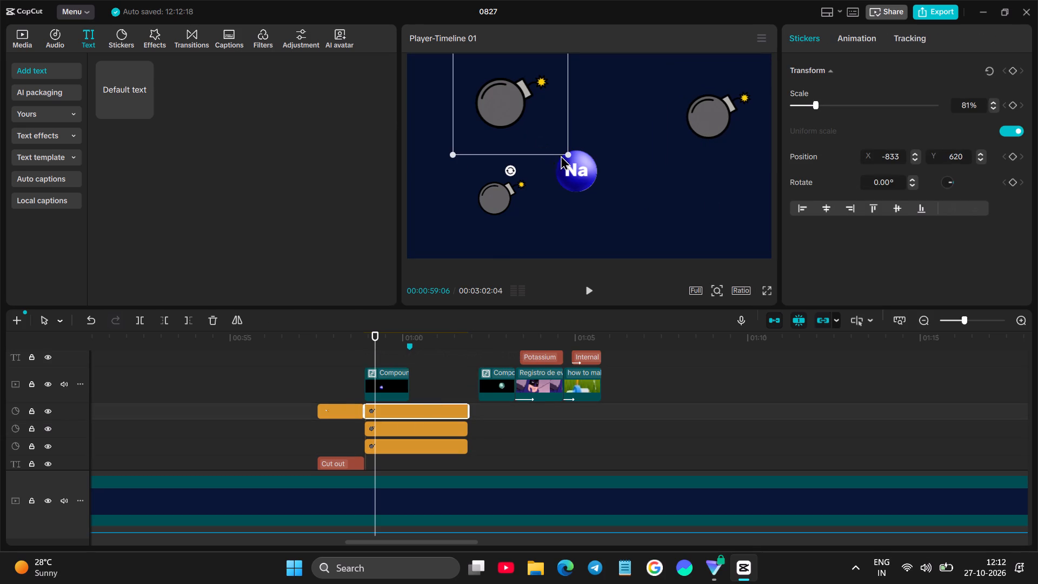
left_click_drag(568, 152, 558, 137)
left_click_drag(526, 115, 507, 108)
left_click(500, 192)
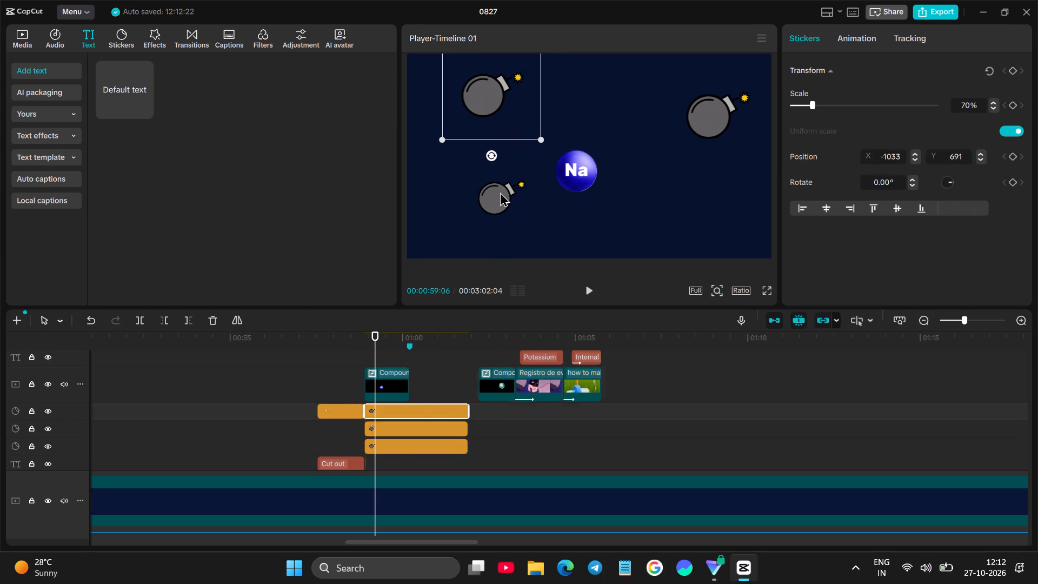
left_click(403, 443)
left_click(427, 427)
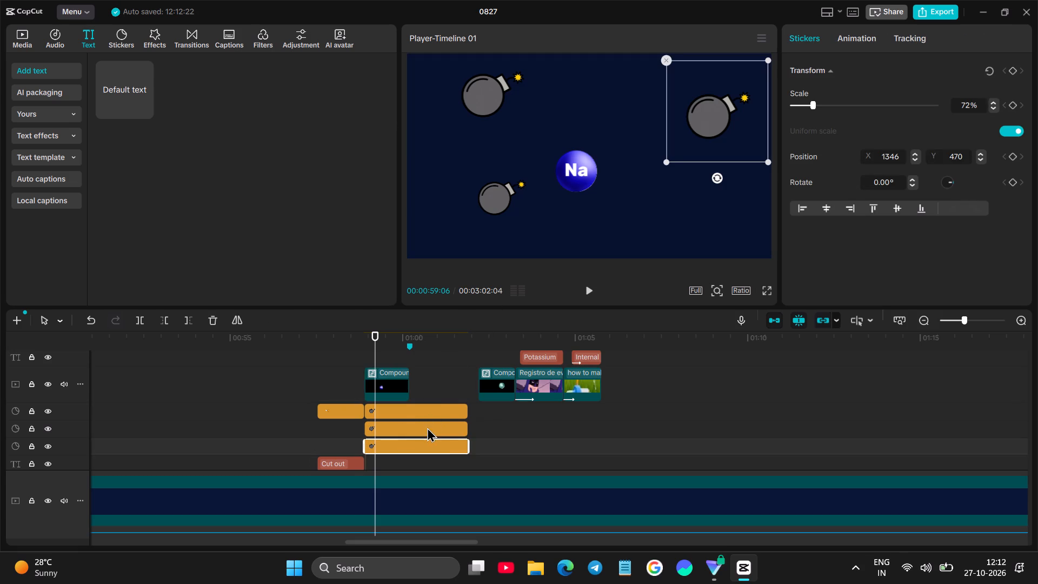
left_click_drag(513, 207, 520, 221)
Move the "Na" ball compound clip slightly to the right between the bombs and preview the section in full screen.
left_click(574, 176)
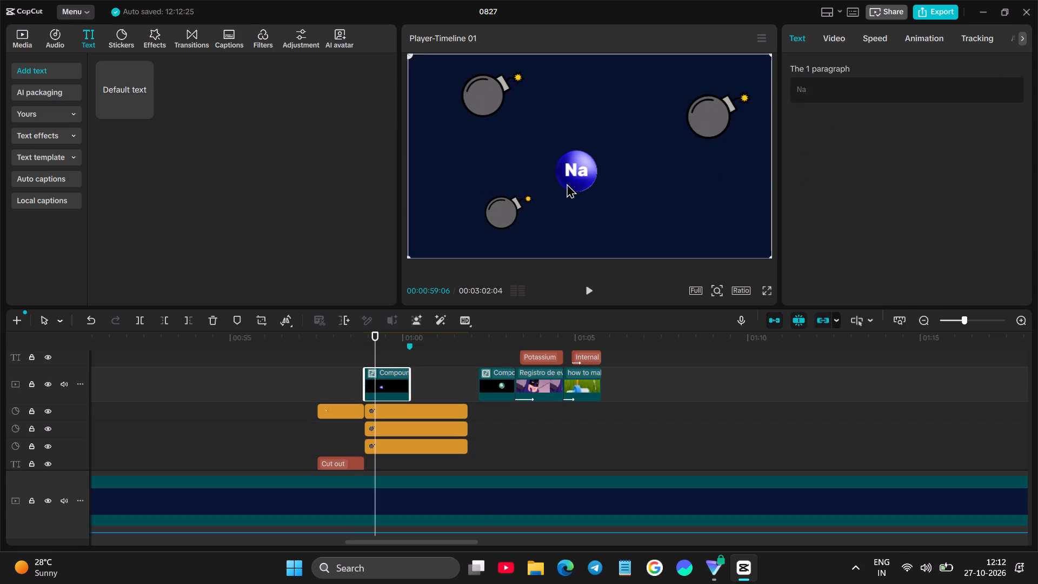
left_click_drag(567, 183, 582, 180)
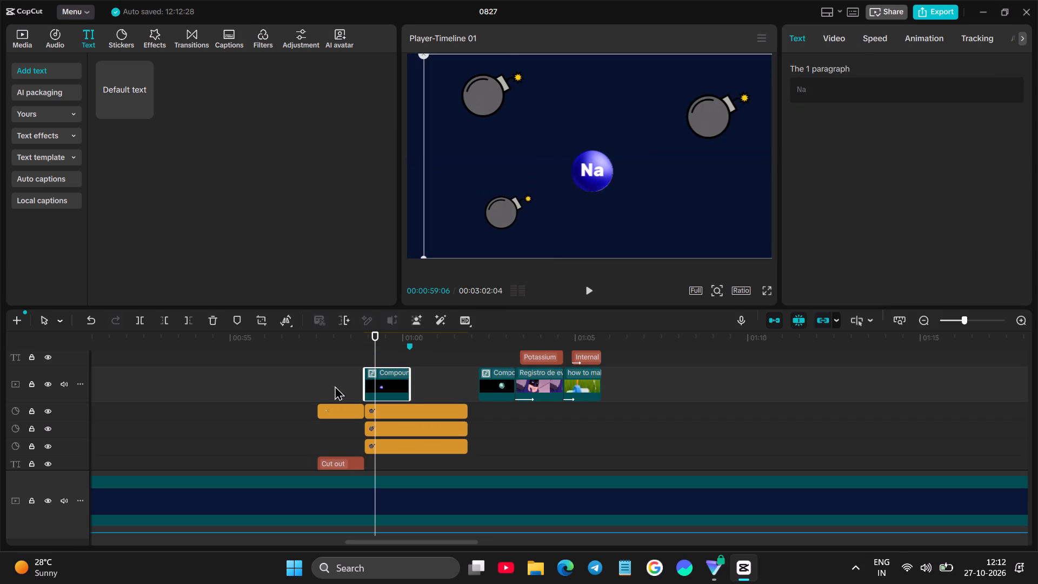
left_click(338, 374)
double_click(762, 293)
key("space")
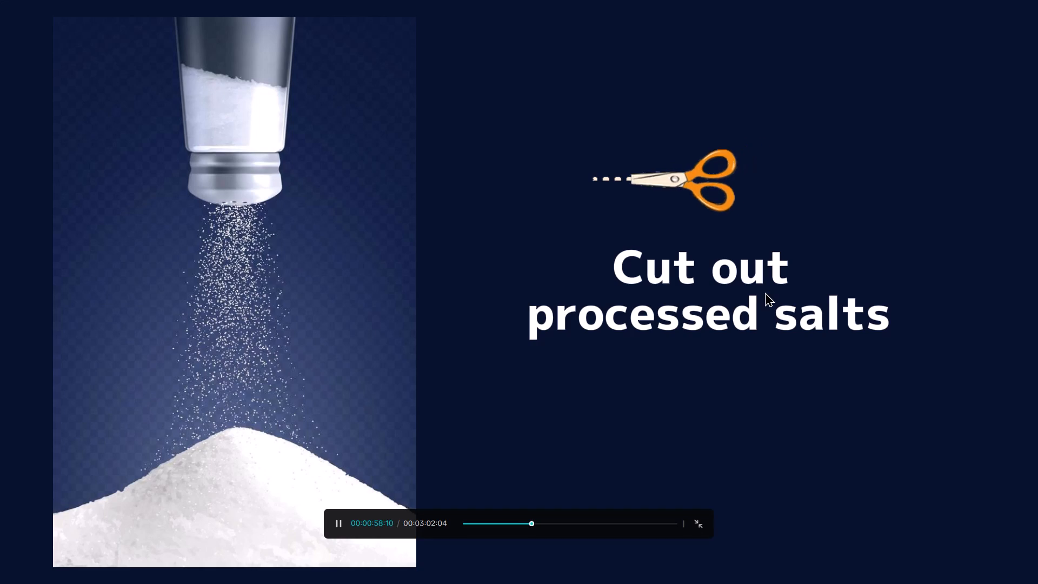
key("space")
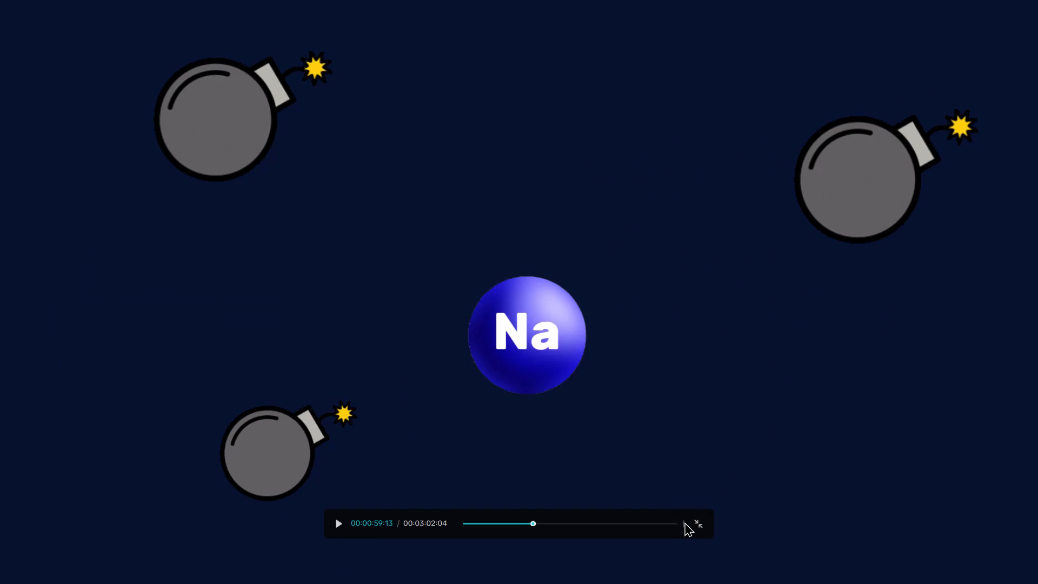
left_click(688, 523)
left_click(703, 521)
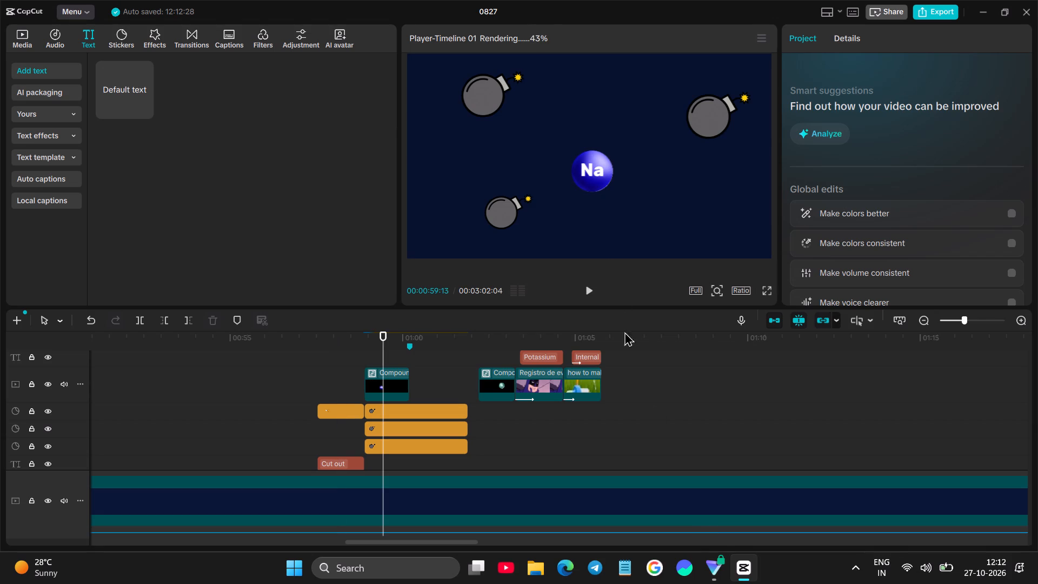
Shift the right bomb inward, the upper-left bomb to about X -1061, Y 641 and the small bomb to X -769, Y -613, then play back.
left_click(690, 124)
left_click(417, 415)
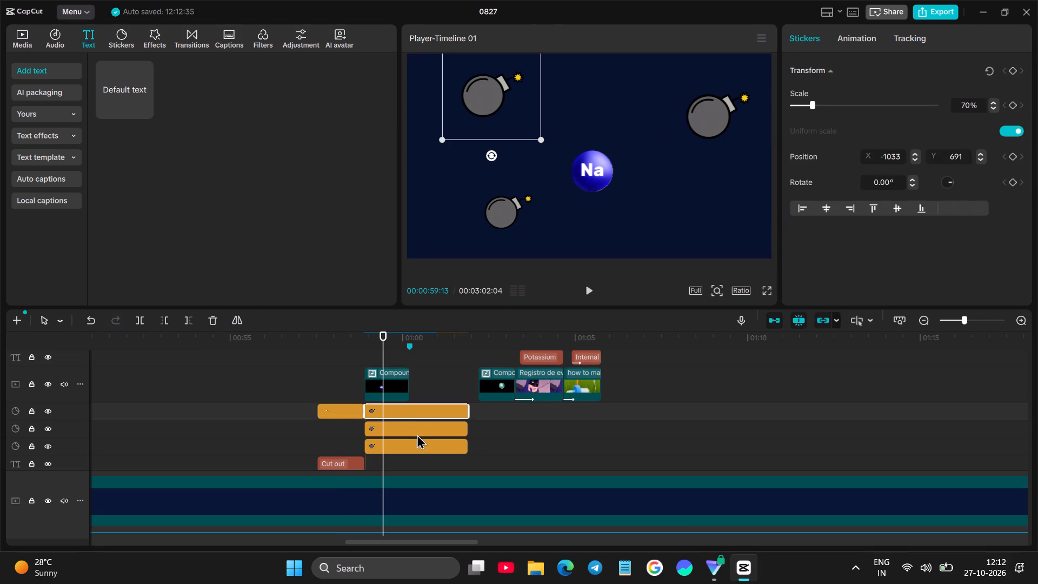
left_click(417, 434)
left_click(422, 452)
left_click_drag(722, 124, 706, 137)
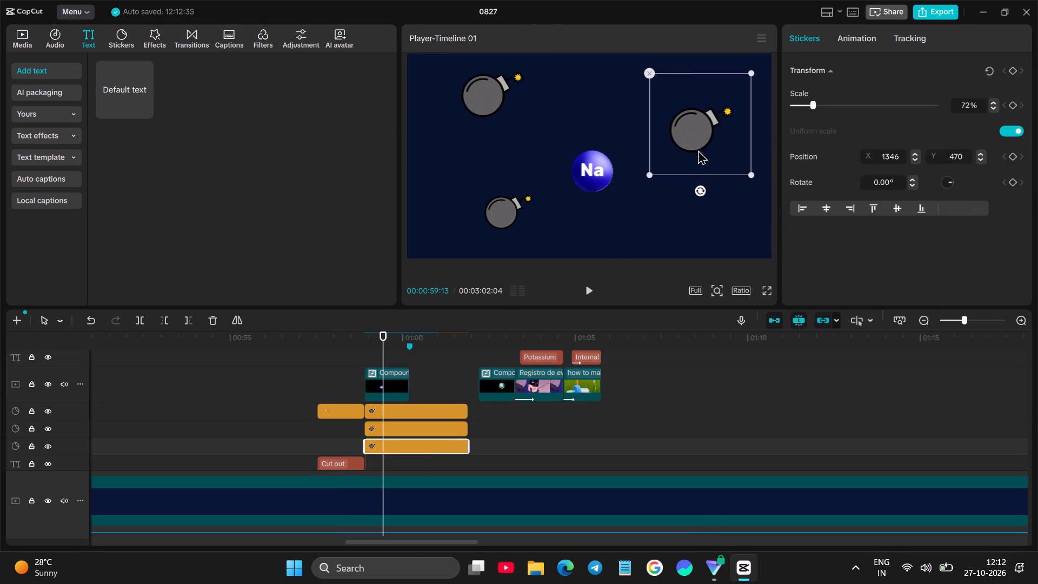
left_click(459, 415)
left_click_drag(483, 123, 480, 128)
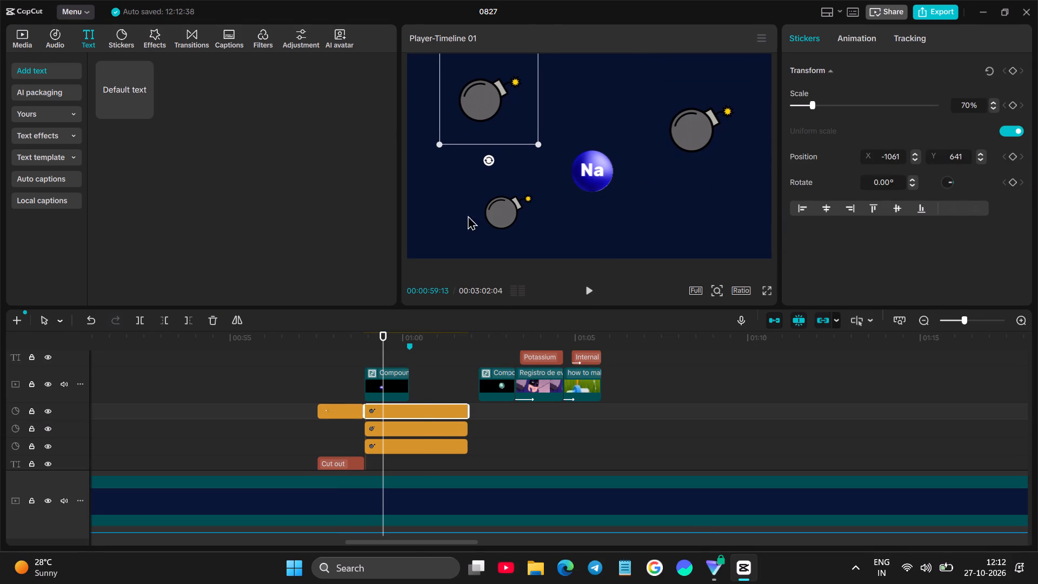
left_click(418, 432)
left_click_drag(514, 223, 522, 228)
left_click(364, 357)
key("space")
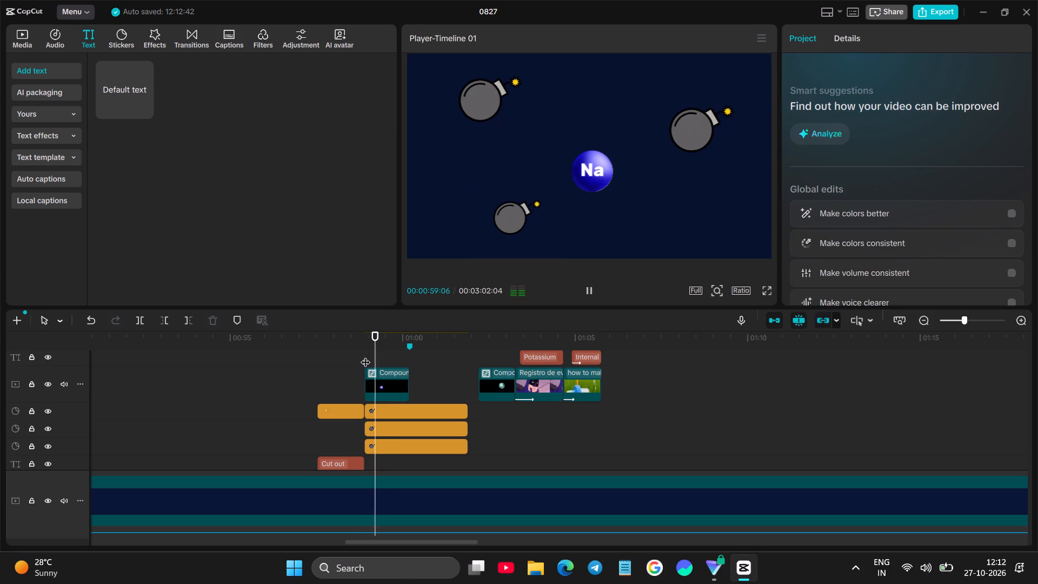
key("space")
key("space")
key("space")
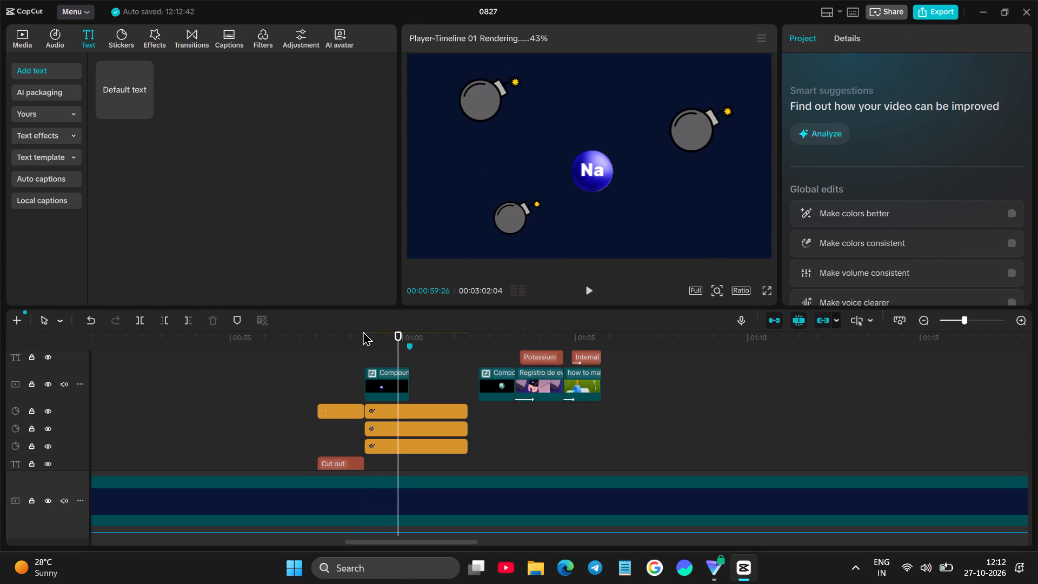
Move the small bomb above the "Na" ball to about X 107, Y 834, and check the layout in full screen.
left_click(382, 441)
left_click(390, 430)
left_click_drag(513, 223, 583, 86)
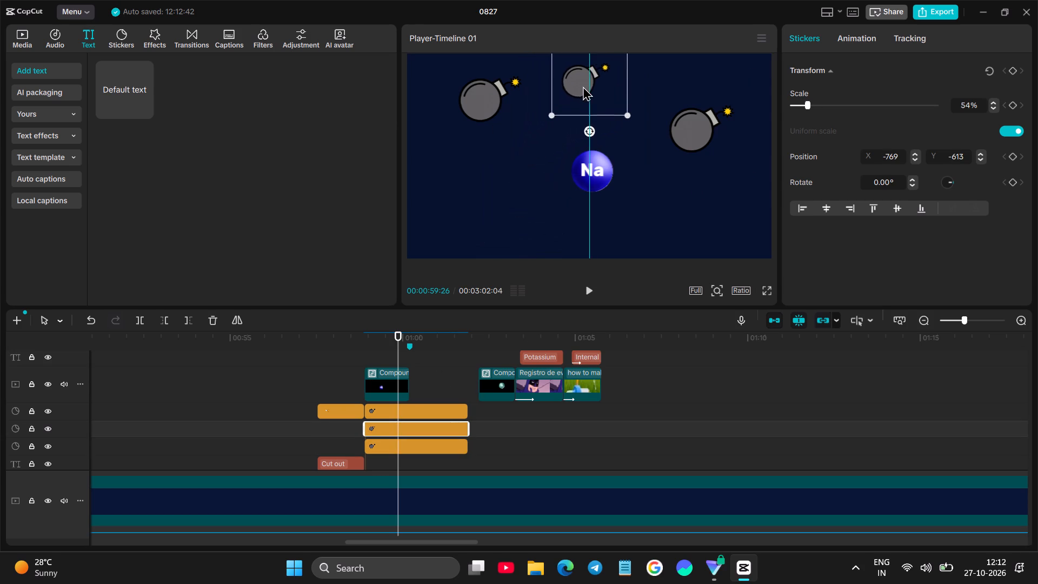
left_click_drag(583, 86, 596, 85)
left_click(769, 291)
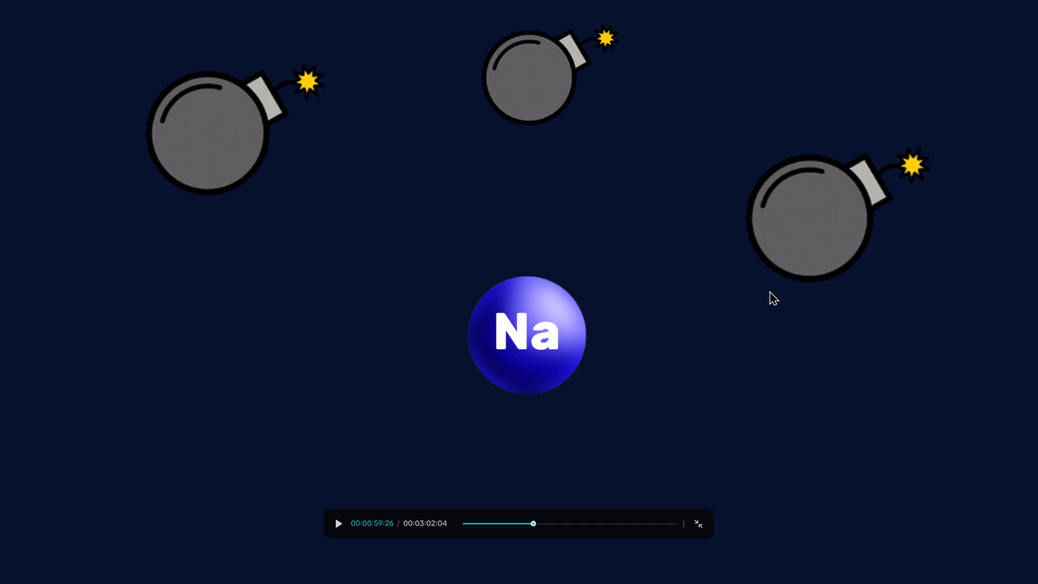
left_click(706, 520)
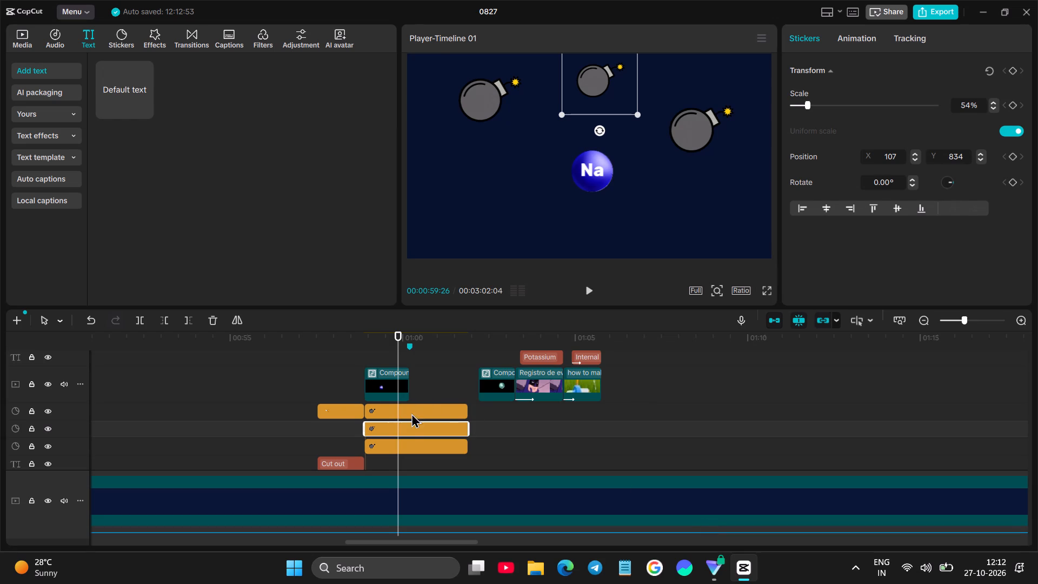
Move the upper-left bomb outward to about X -1289, Y 559, and the right bomb down to about X 1239, Y 121.
left_click(411, 413)
left_click_drag(496, 125, 474, 130)
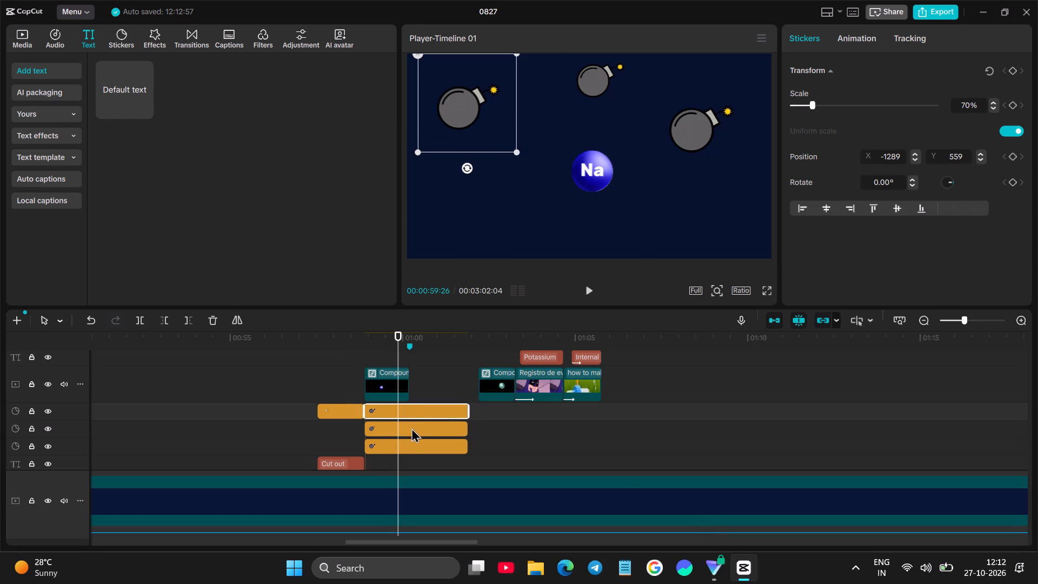
left_click(411, 427)
left_click(408, 452)
left_click_drag(711, 132, 718, 152)
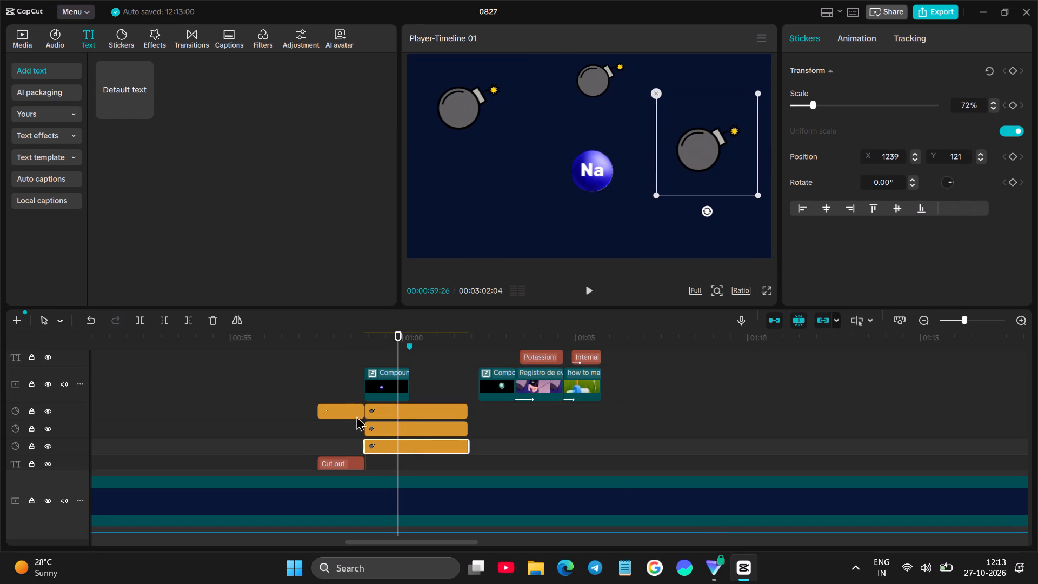
Play back the sodium bomb section and check the three-bomb layout around the "Na" ball in full screen.
left_click(361, 348)
key("space")
key("space")
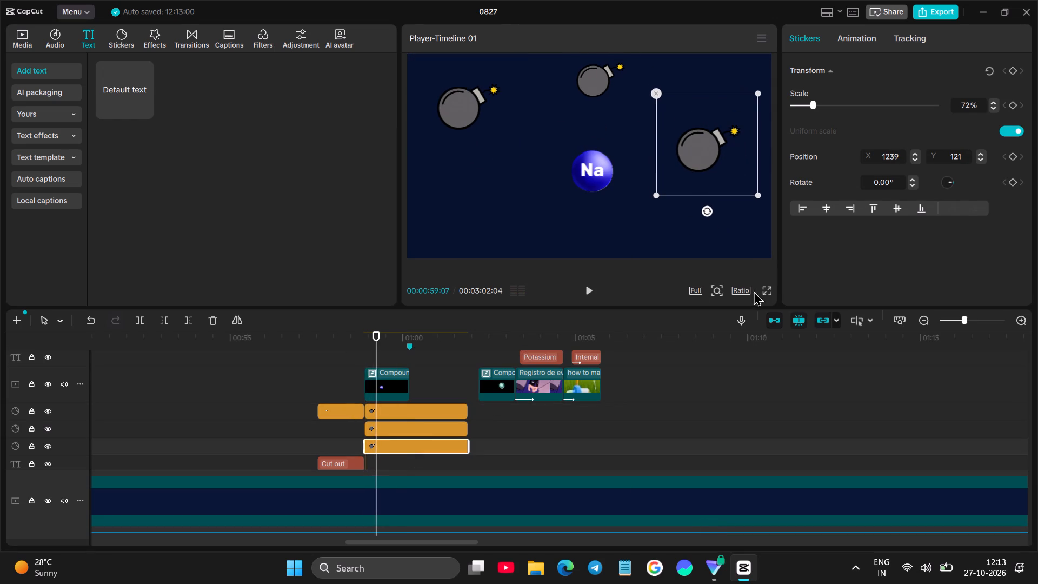
left_click(770, 292)
left_click(696, 529)
left_click(324, 360)
key("space")
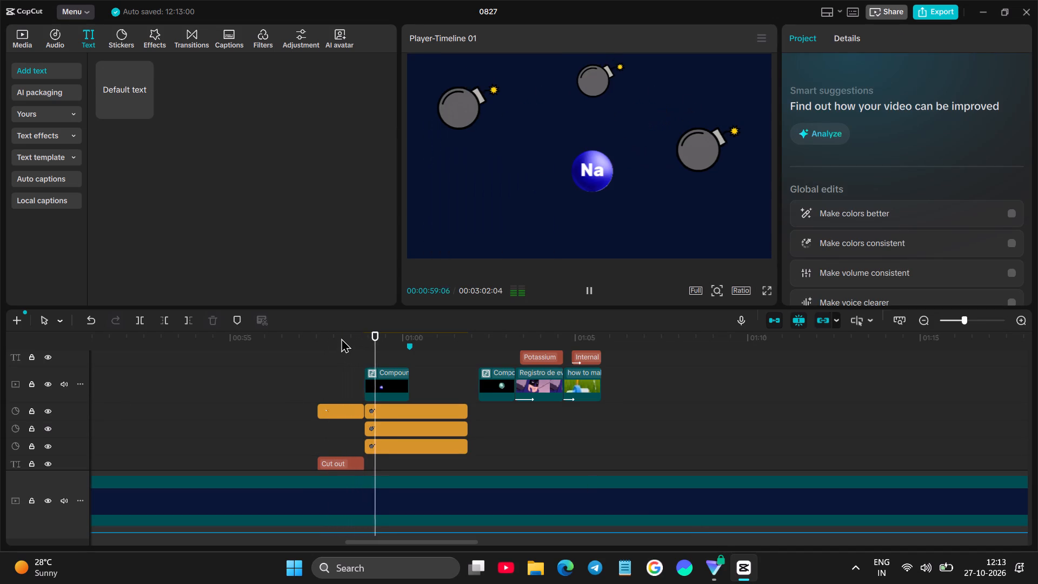
key("space")
Try the Fold and bounce entrance animations on the right bomb, then give all three bomb stickers the Up entry animation.
left_click(447, 449)
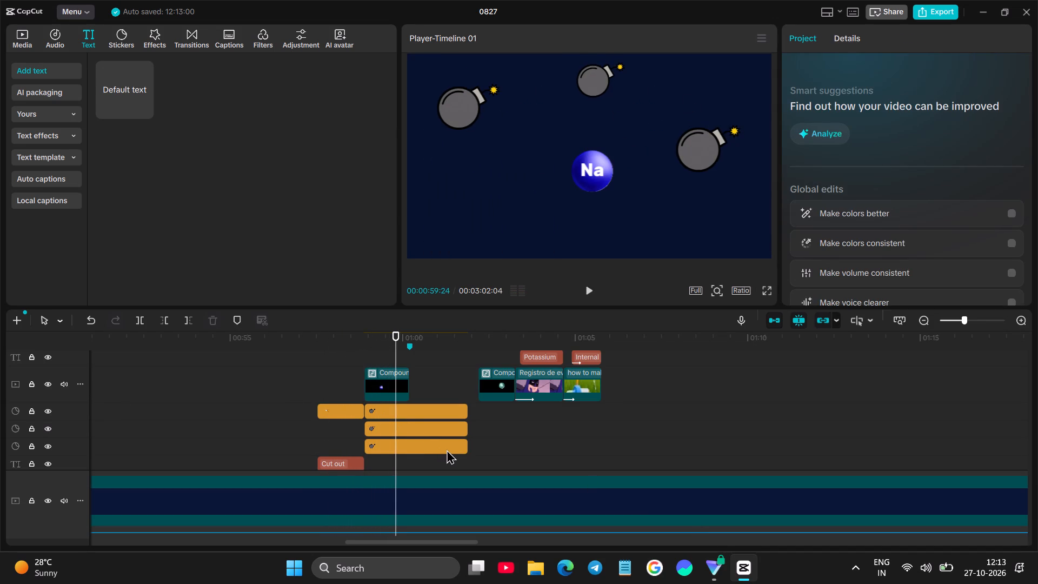
left_click(851, 45)
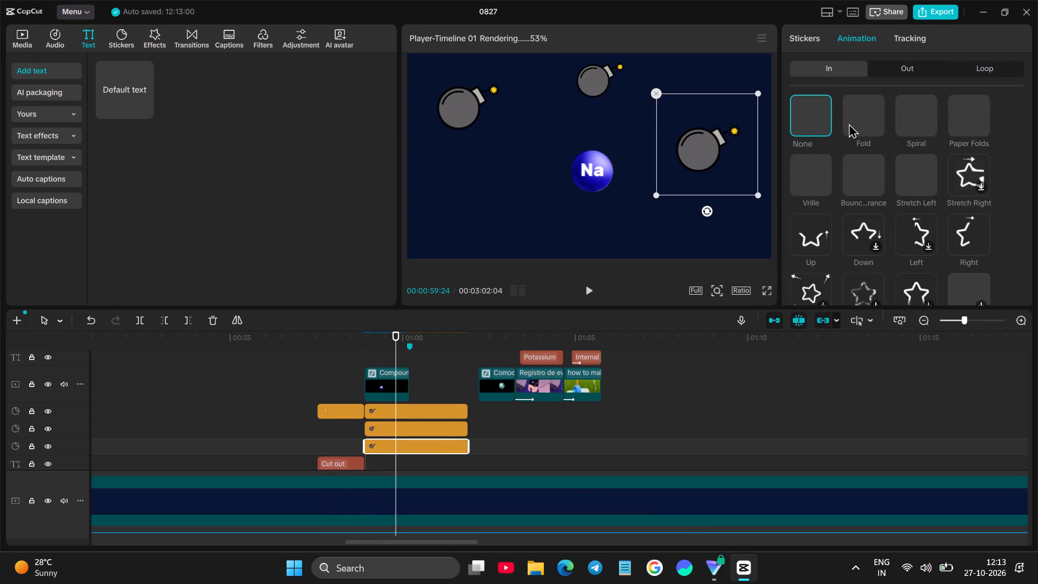
left_click(857, 120)
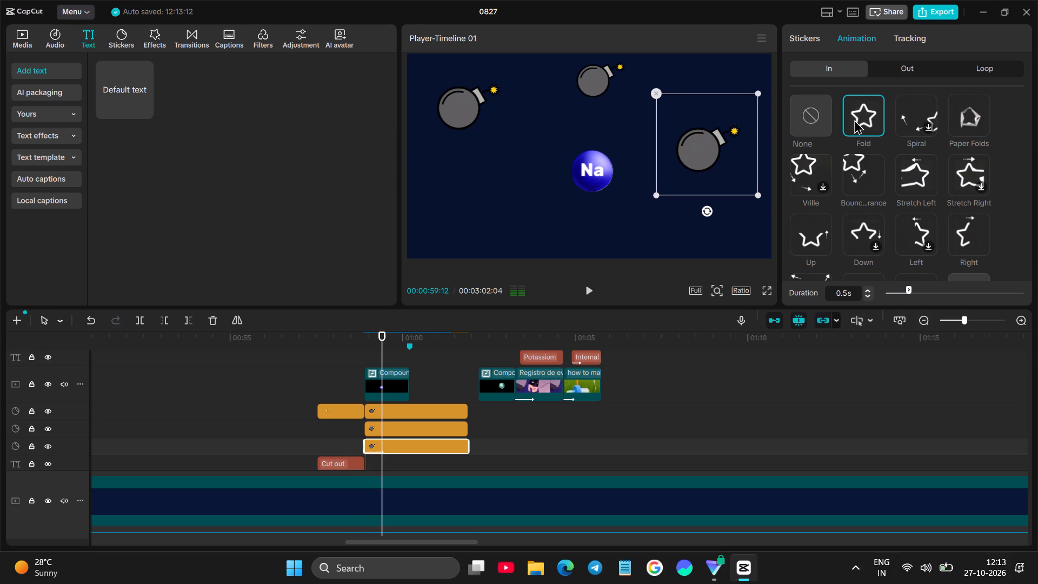
left_click(859, 167)
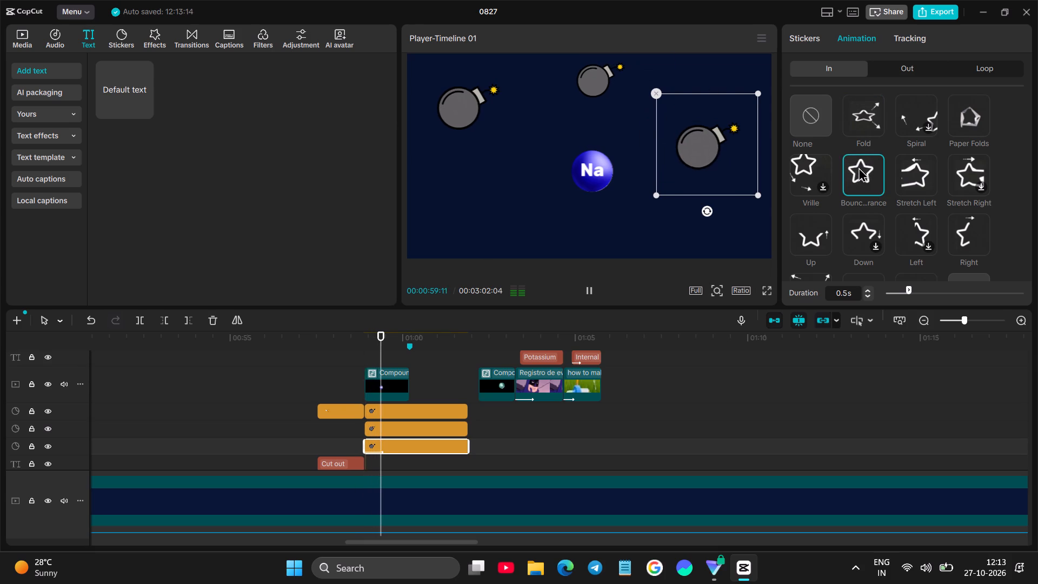
left_click(808, 238)
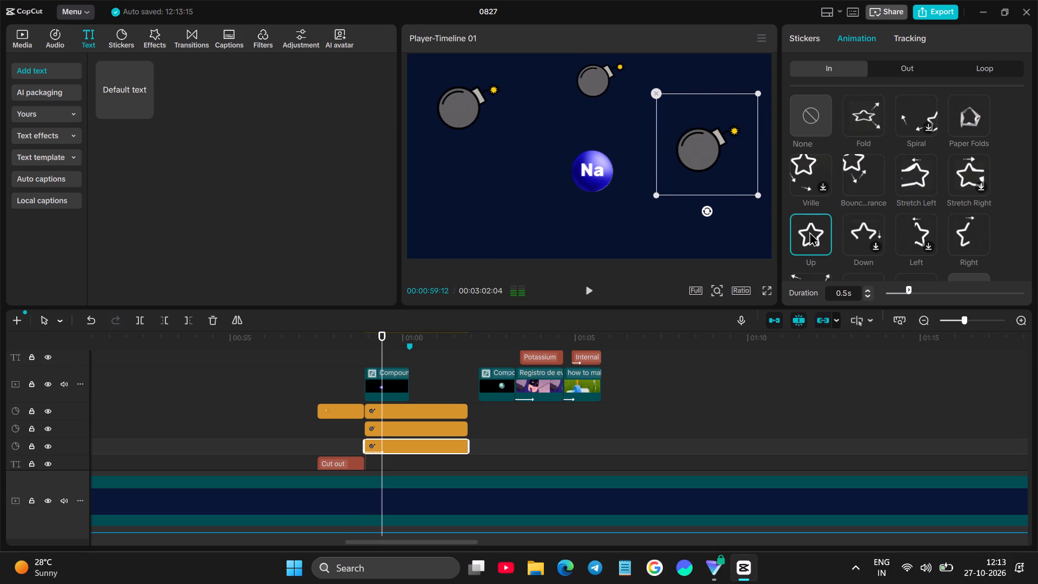
left_click(457, 429)
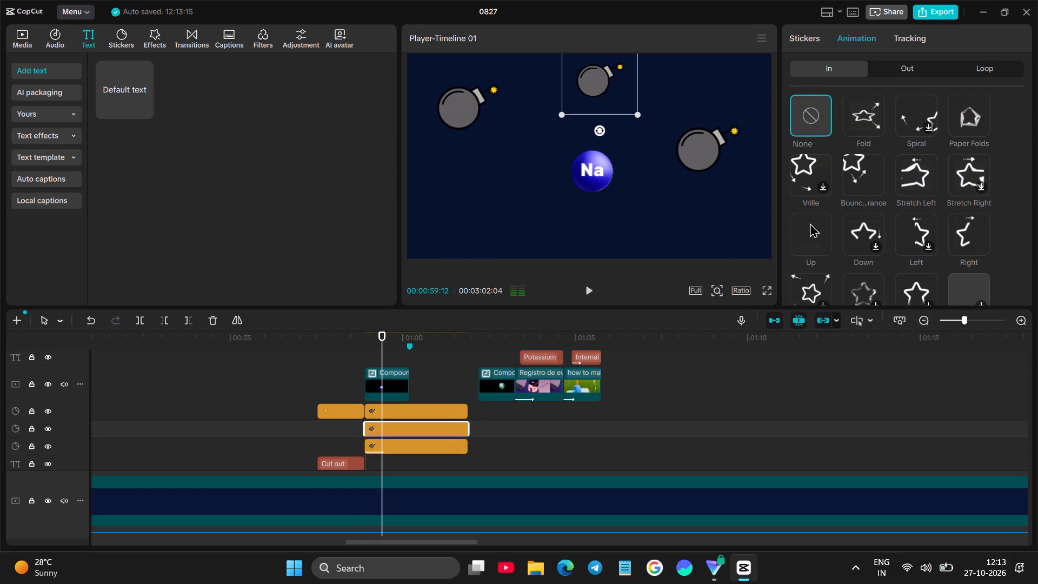
left_click(800, 244)
left_click(460, 407)
left_click(809, 235)
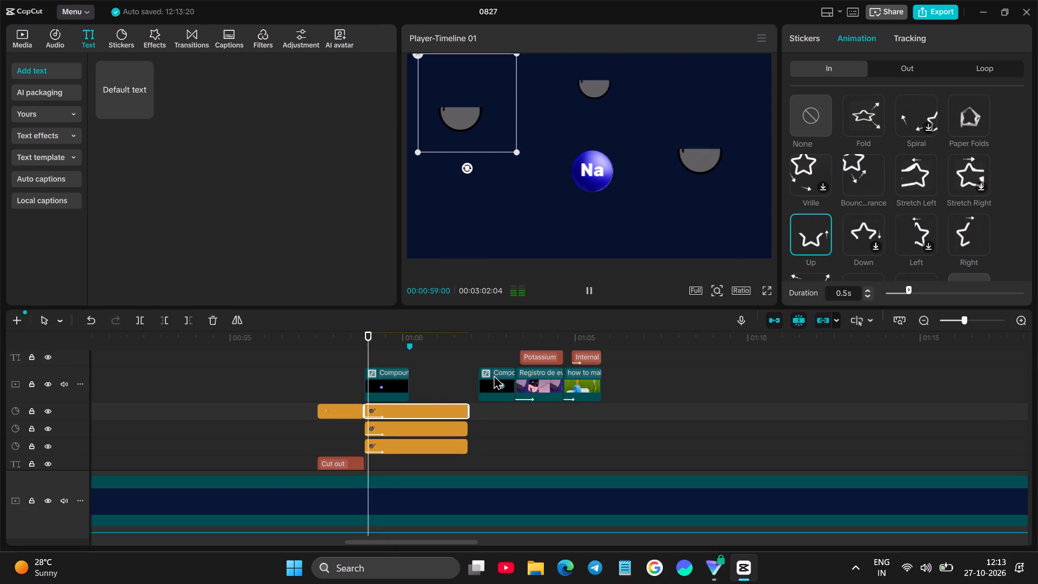
Play back the bomb section repeatedly to check the entry animations of the three stickers.
left_click(361, 351)
key("space")
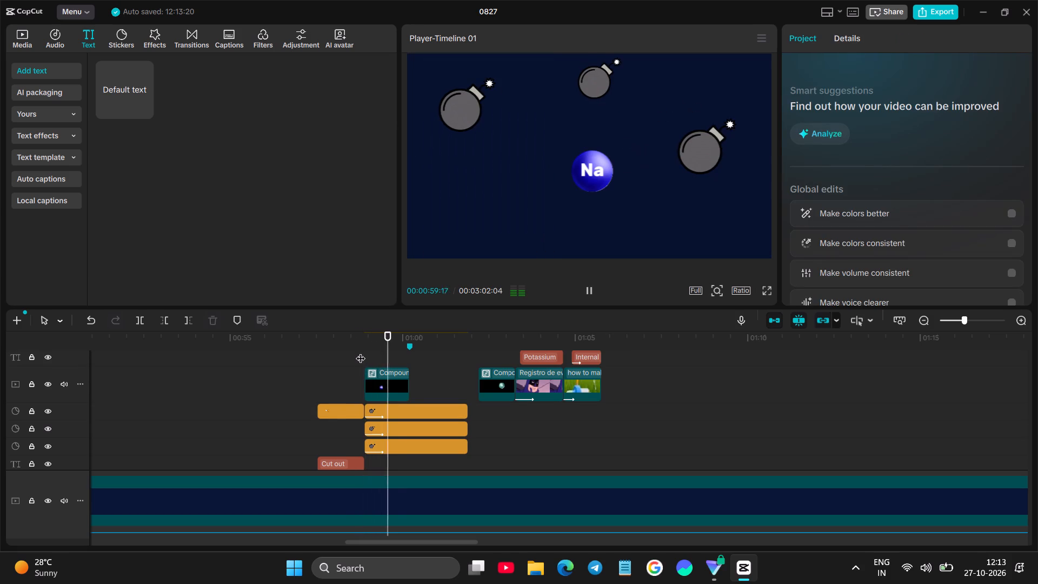
key("space")
left_click(350, 366)
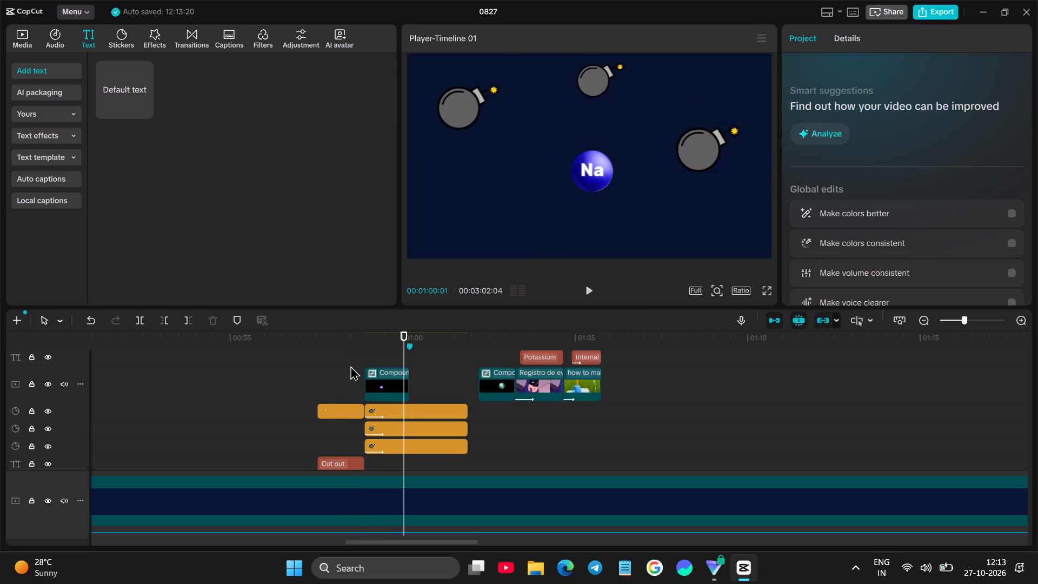
key("space")
key("space")
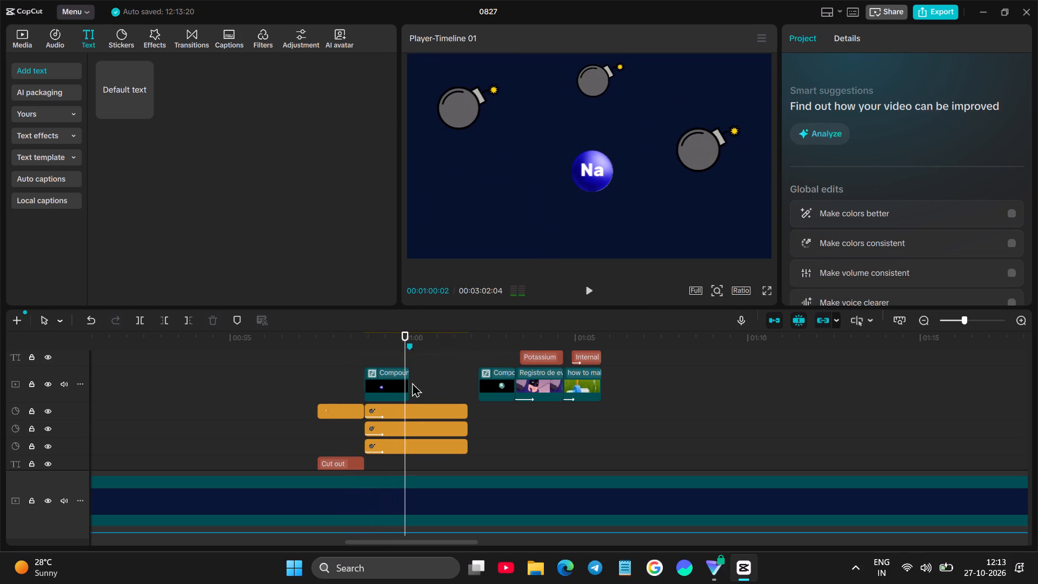
key("space")
key("space")
Trim the ends of all three bomb stickers at the timeline marker at 00:01:00:07.
left_click(410, 349)
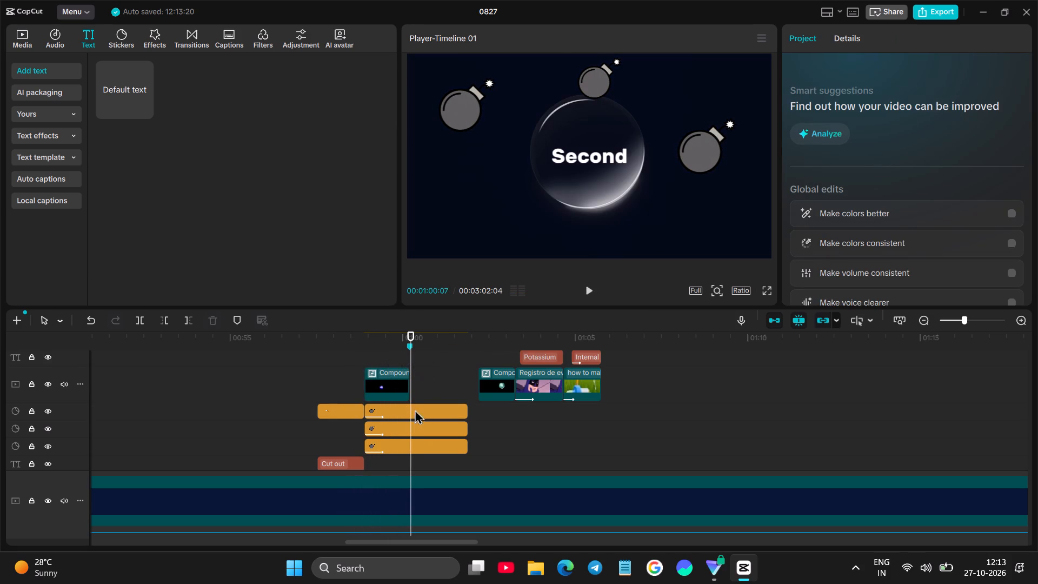
left_click_drag(471, 468, 434, 402)
left_click(188, 319)
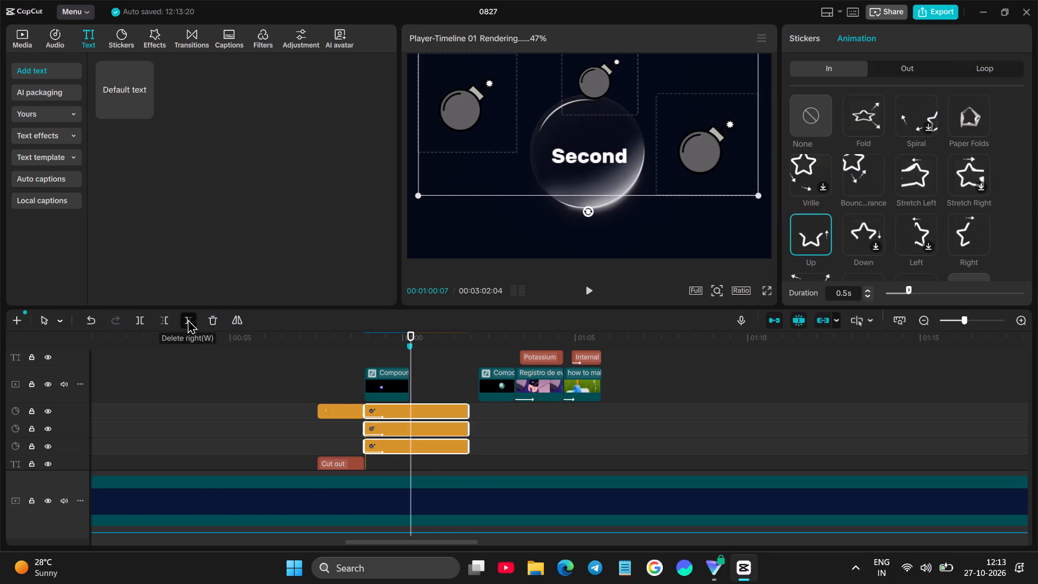
Play back the trimmed bomb section together with the end of the processed-salts clip before it.
left_click(367, 354)
key("space")
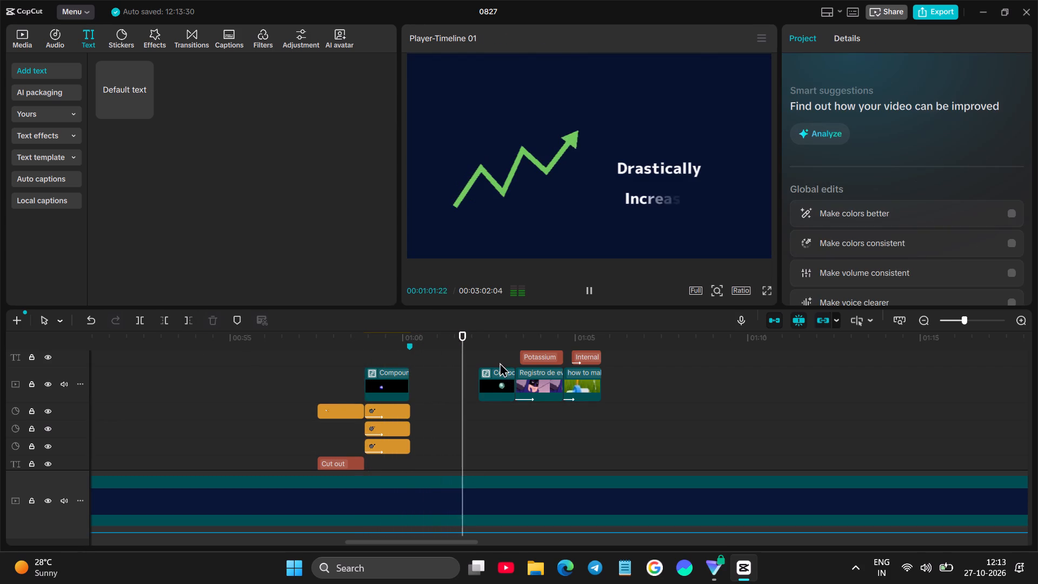
left_click(350, 350)
key("space")
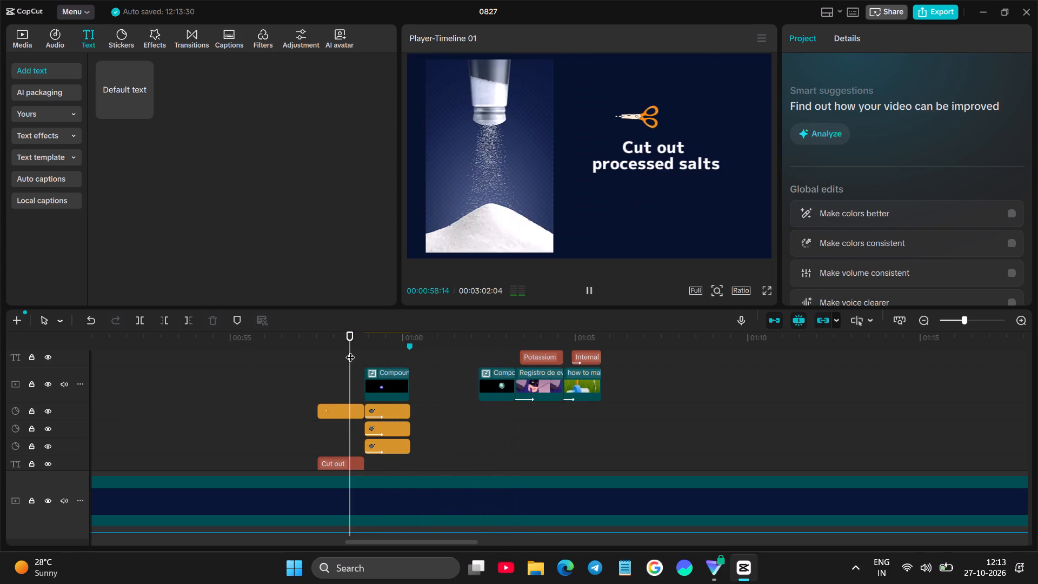
left_click(364, 346)
key("space")
key("space")
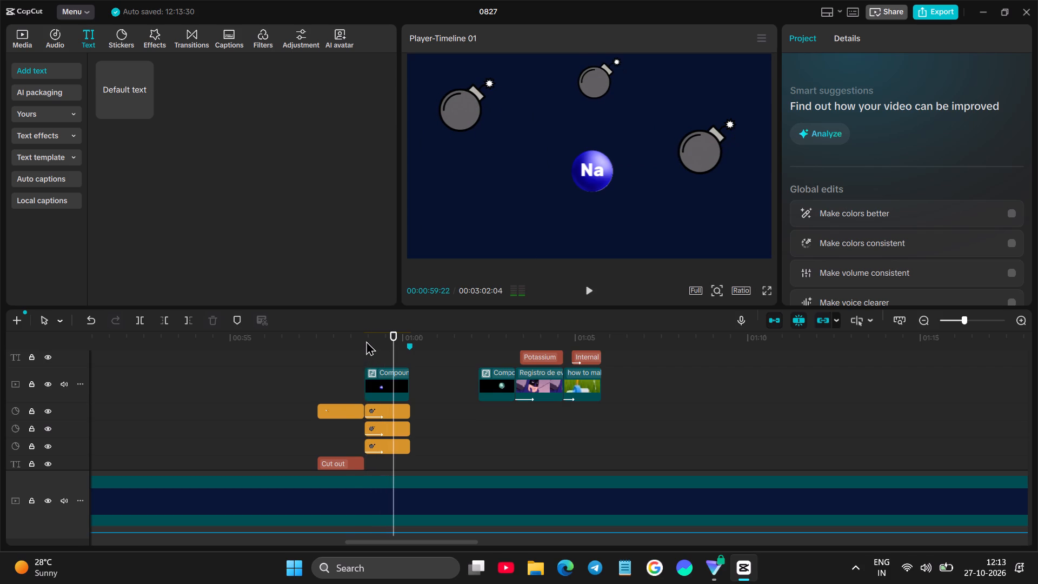
Play through the clips after the bomb section as far as the "Morning vasoconstriction" title and the bedroom picture.
key("space")
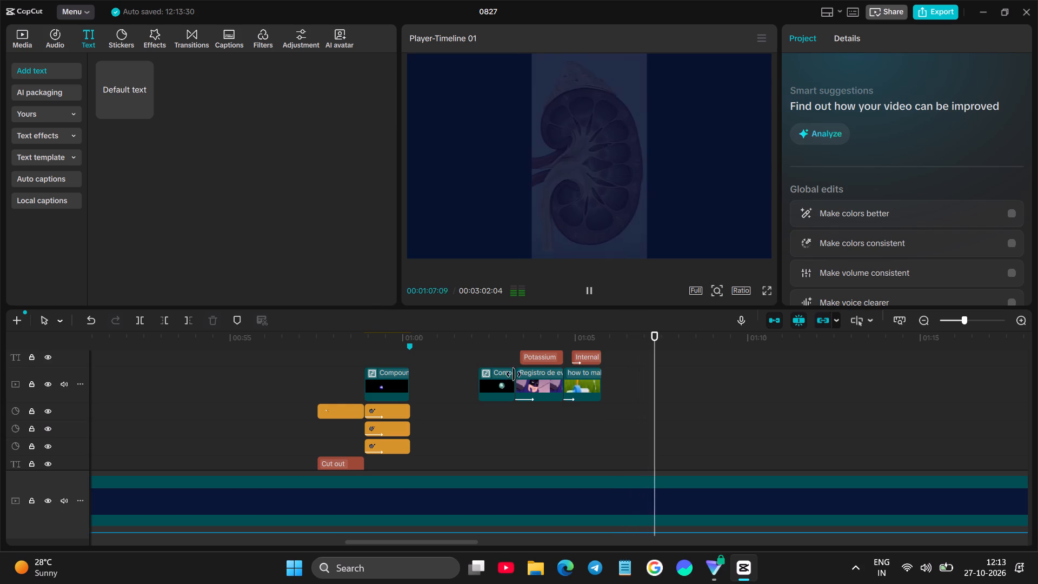
scroll(534, 371, "up", 8)
scroll(623, 342, "down", 4)
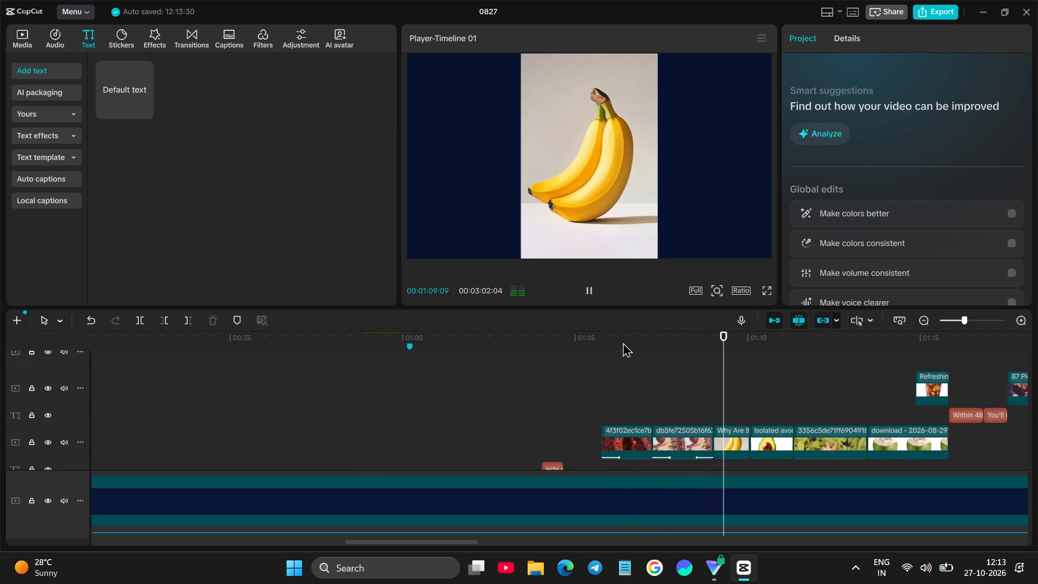
right_click(768, 455)
scroll(768, 454, "down", 3)
scroll(723, 410, "left", 1)
left_click(742, 374)
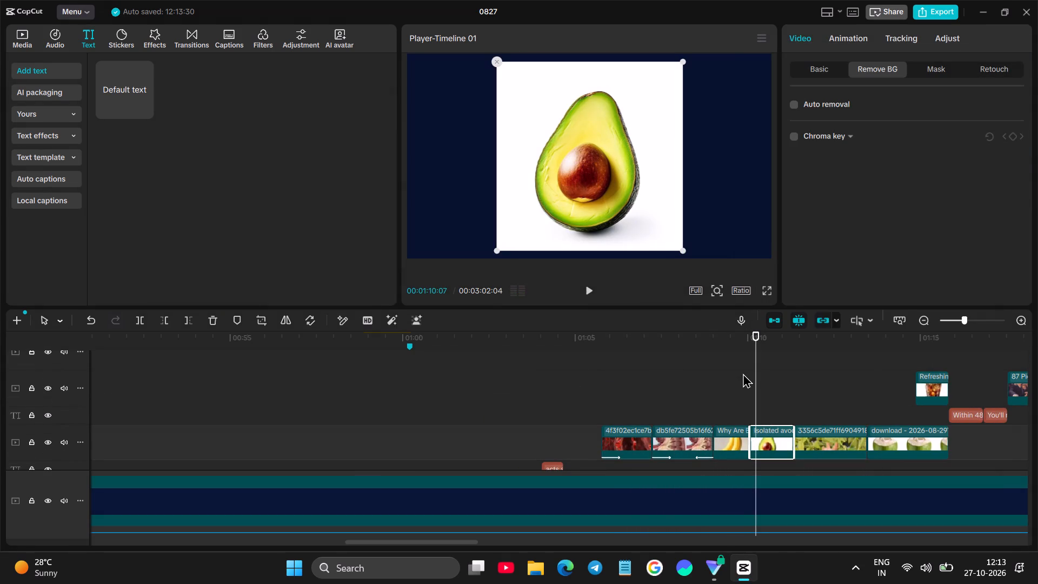
key("space")
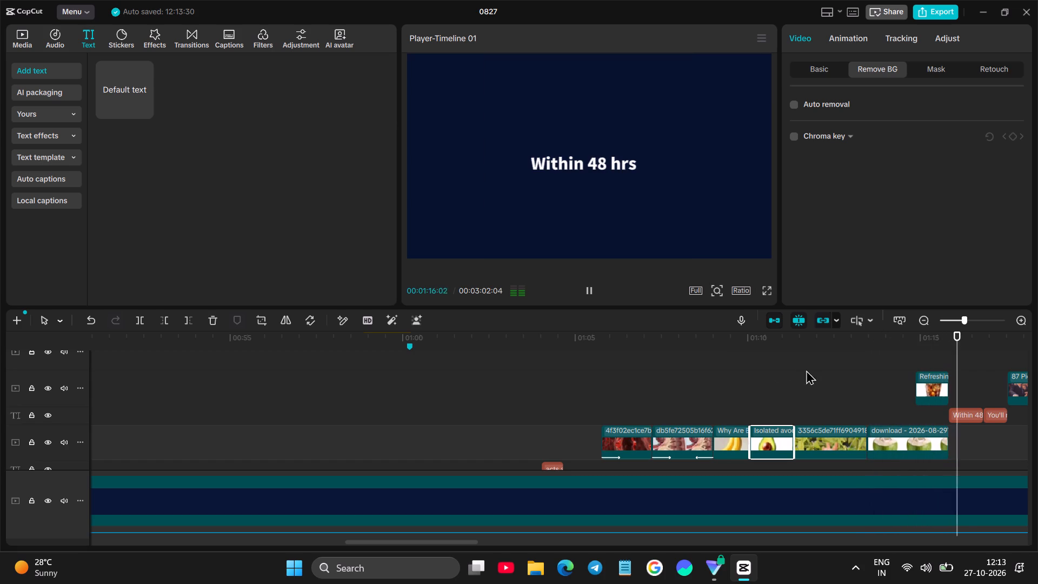
scroll(887, 369, "up", 4)
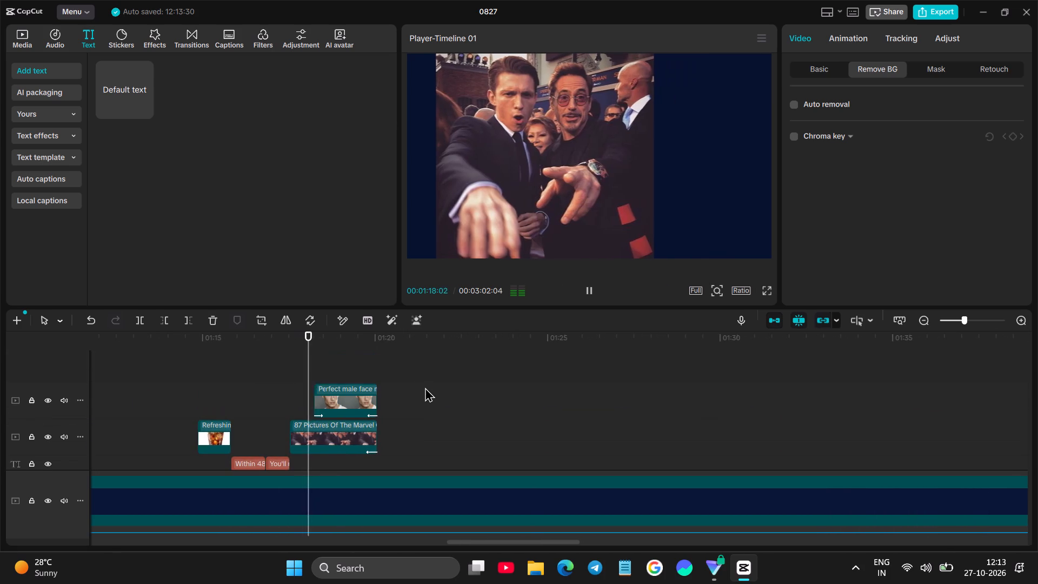
scroll(425, 387, "up", 2)
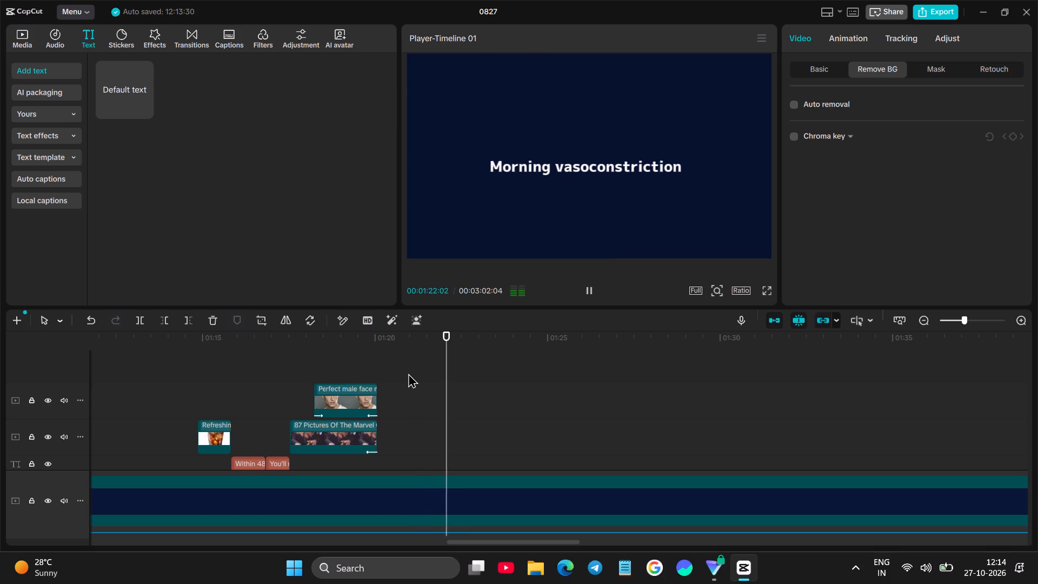
scroll(408, 373, "down", 5)
scroll(587, 387, "down", 15)
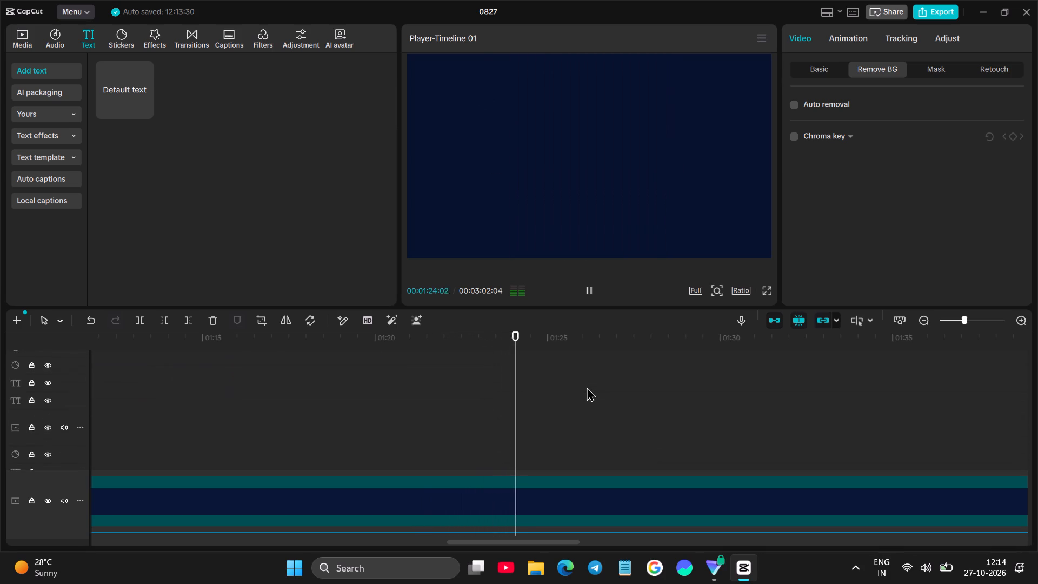
scroll(587, 387, "down", 9)
scroll(585, 383, "up", 20)
scroll(585, 383, "up", 6)
left_click(421, 399)
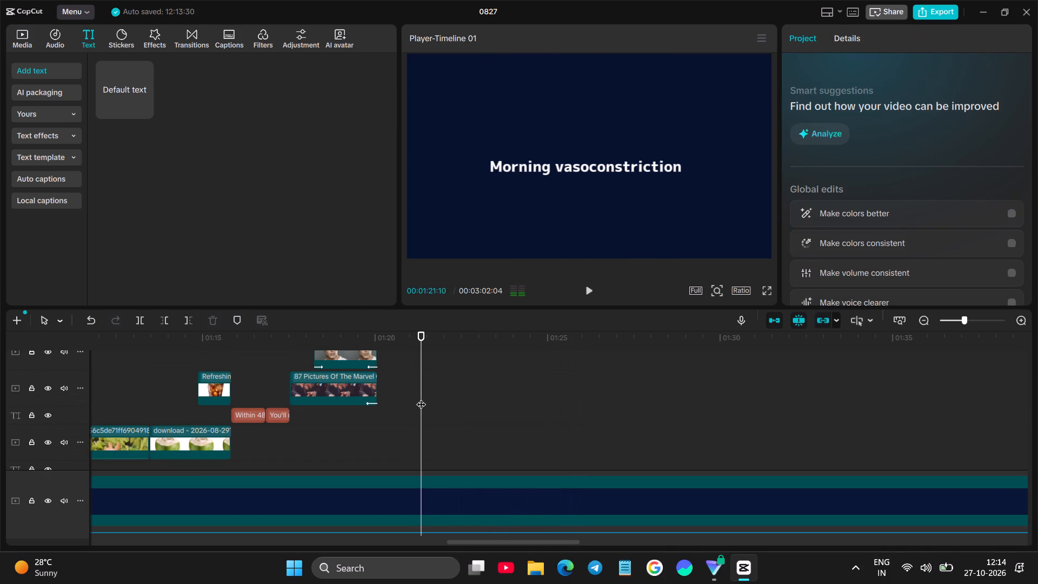